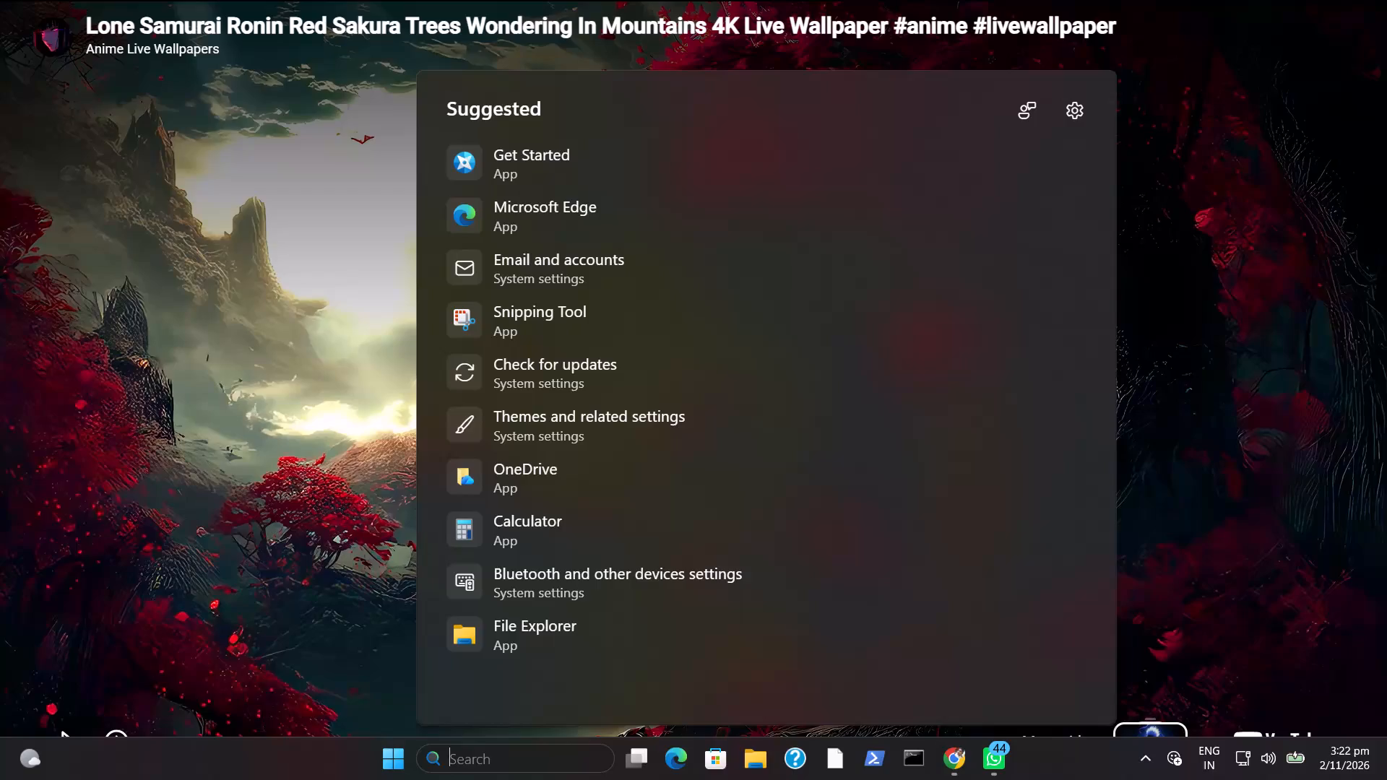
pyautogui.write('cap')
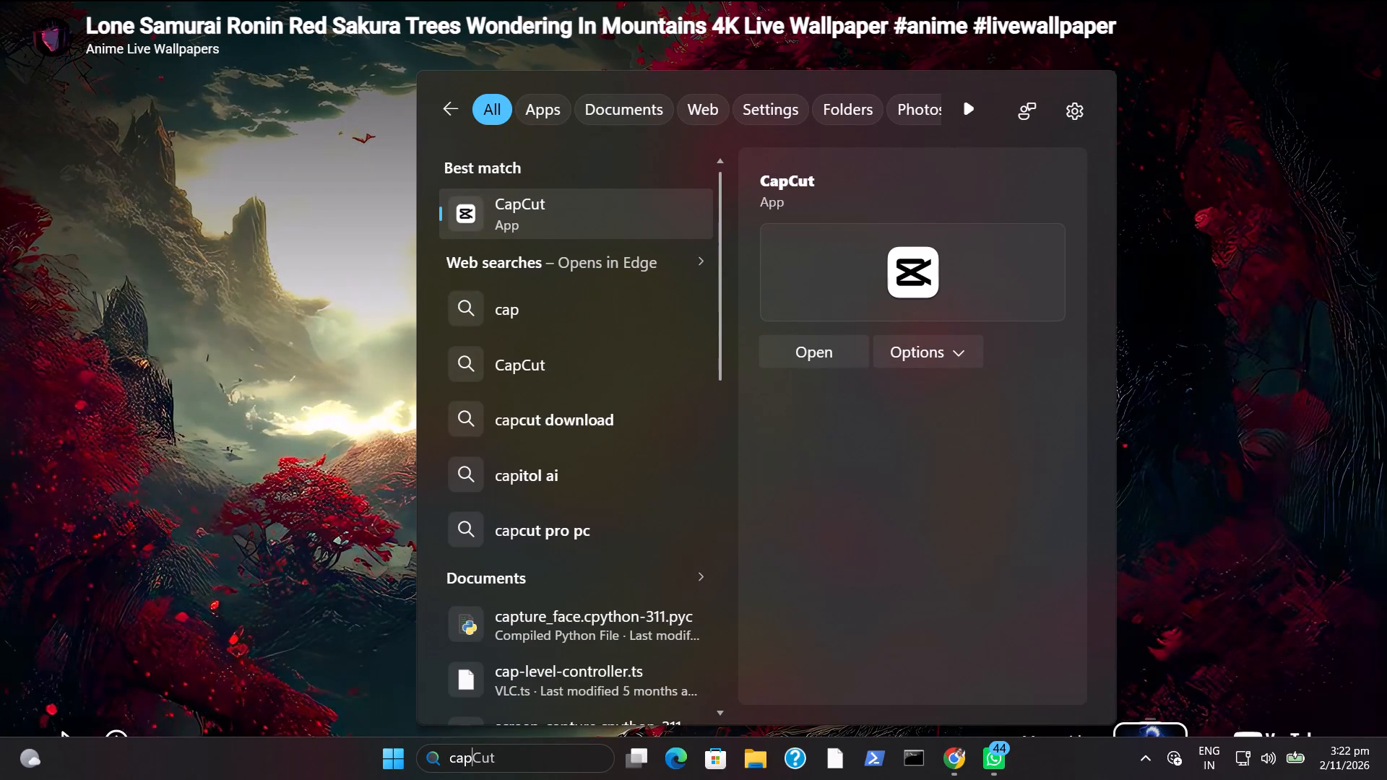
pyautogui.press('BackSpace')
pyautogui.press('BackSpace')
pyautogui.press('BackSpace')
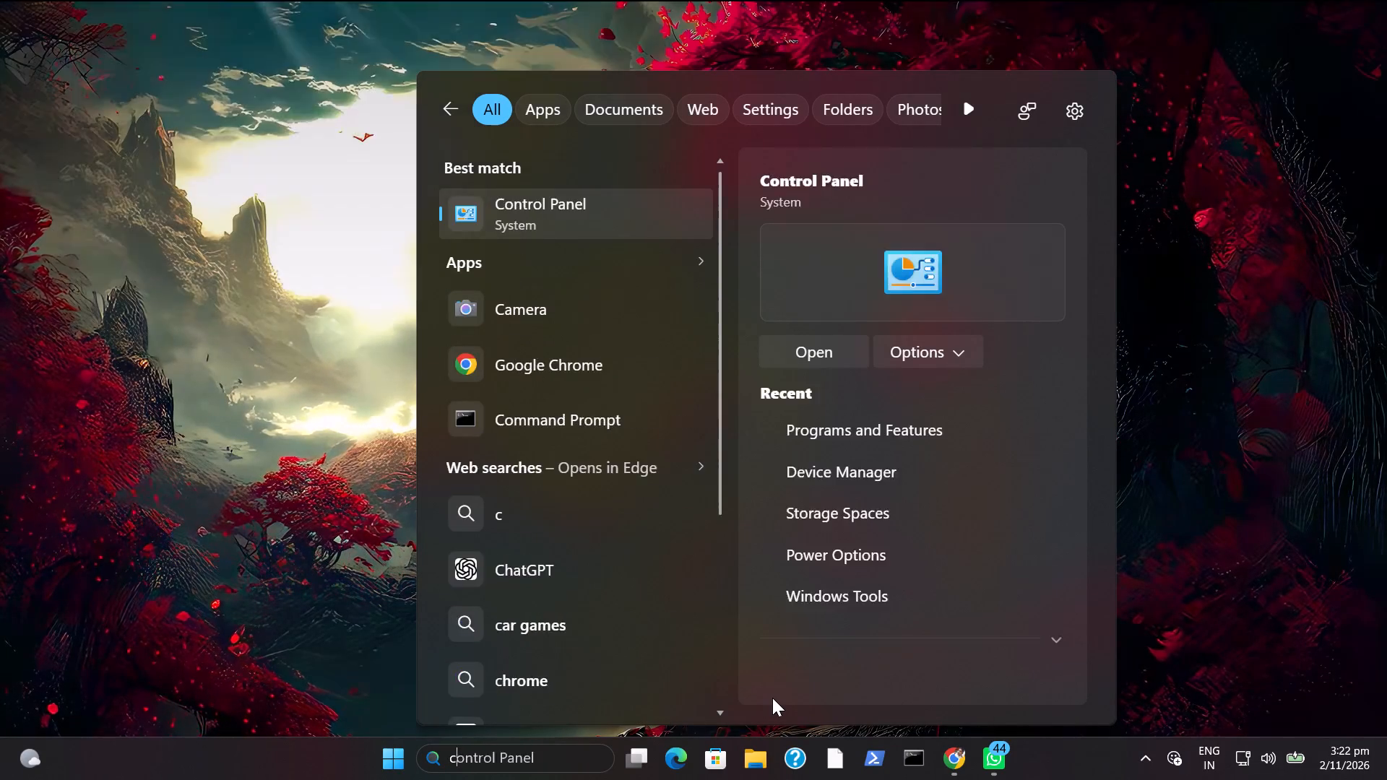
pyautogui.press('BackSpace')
# Search the computer for "vpn" and launch Proton VPN.
pyautogui.write('vpn')
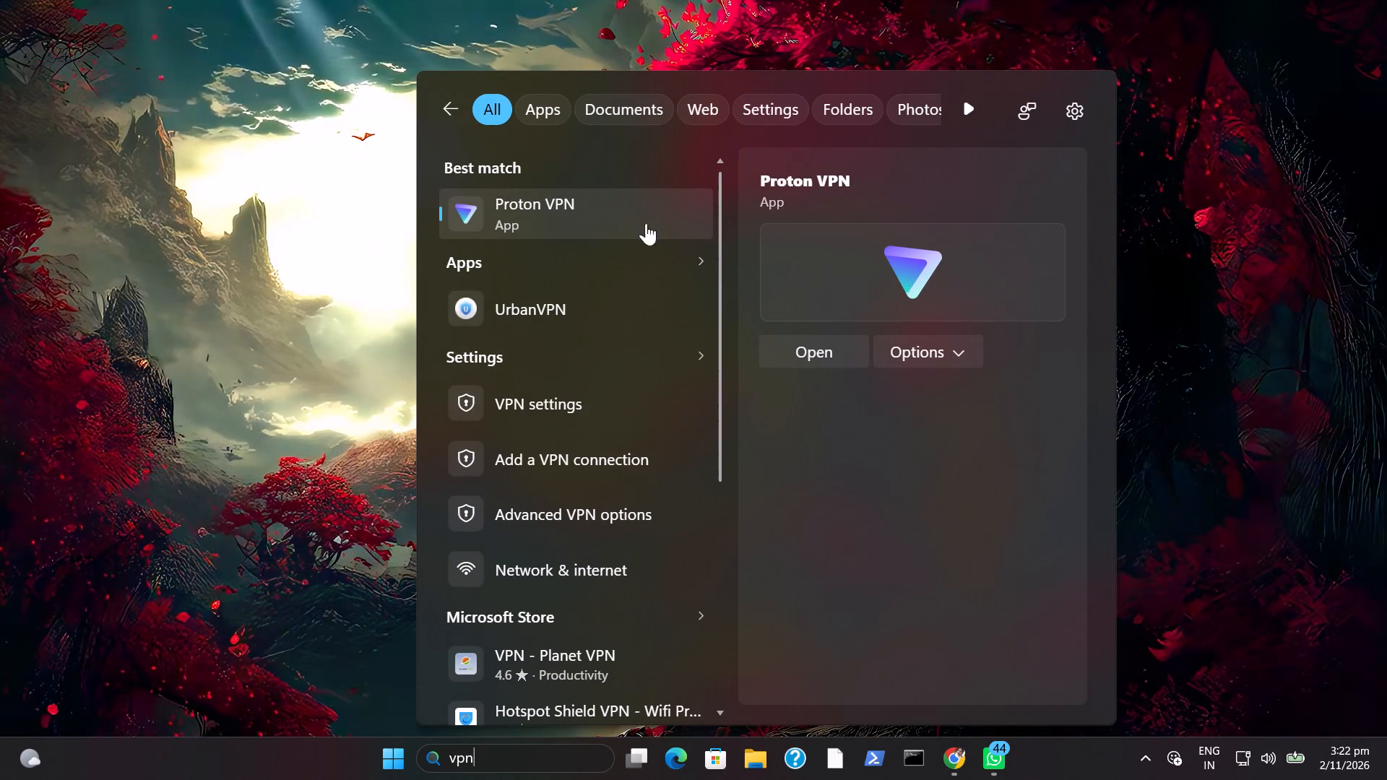
pyautogui.click(618, 207)
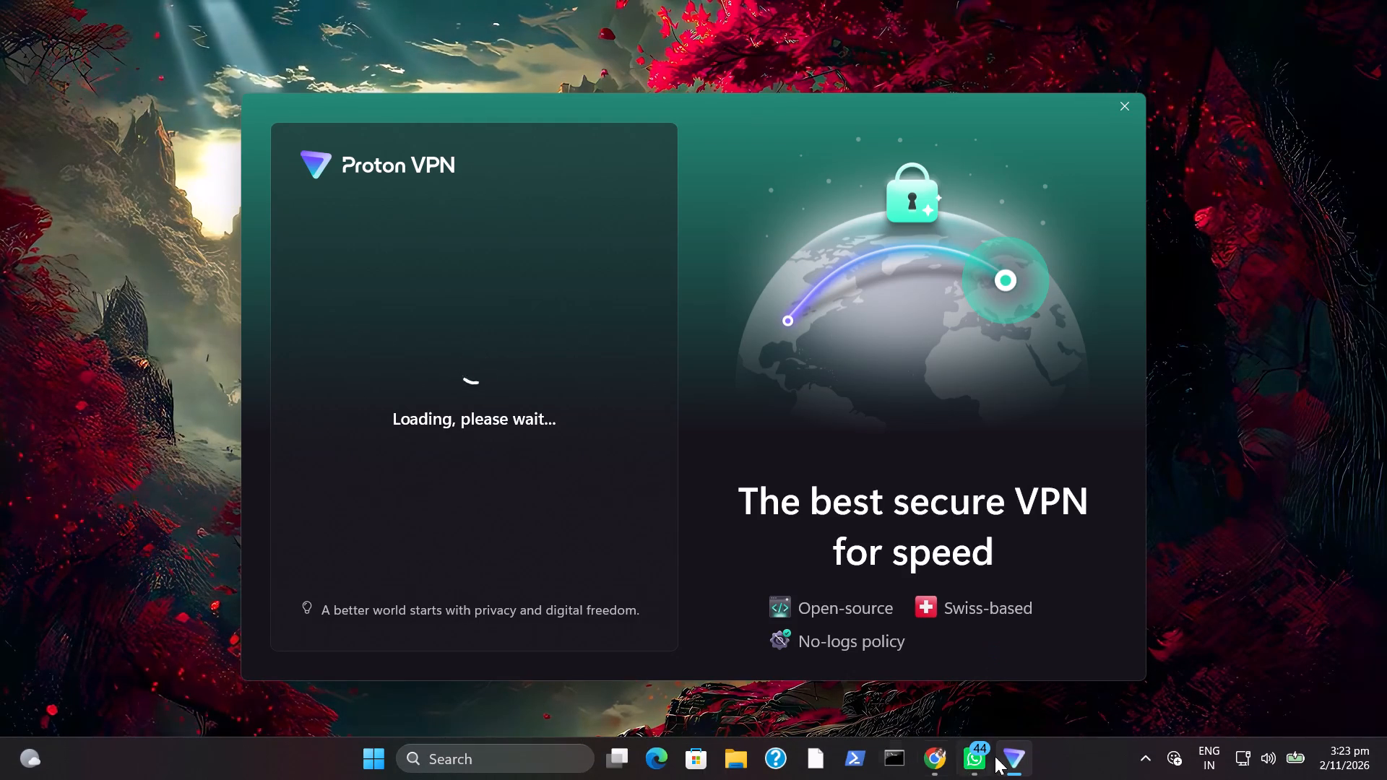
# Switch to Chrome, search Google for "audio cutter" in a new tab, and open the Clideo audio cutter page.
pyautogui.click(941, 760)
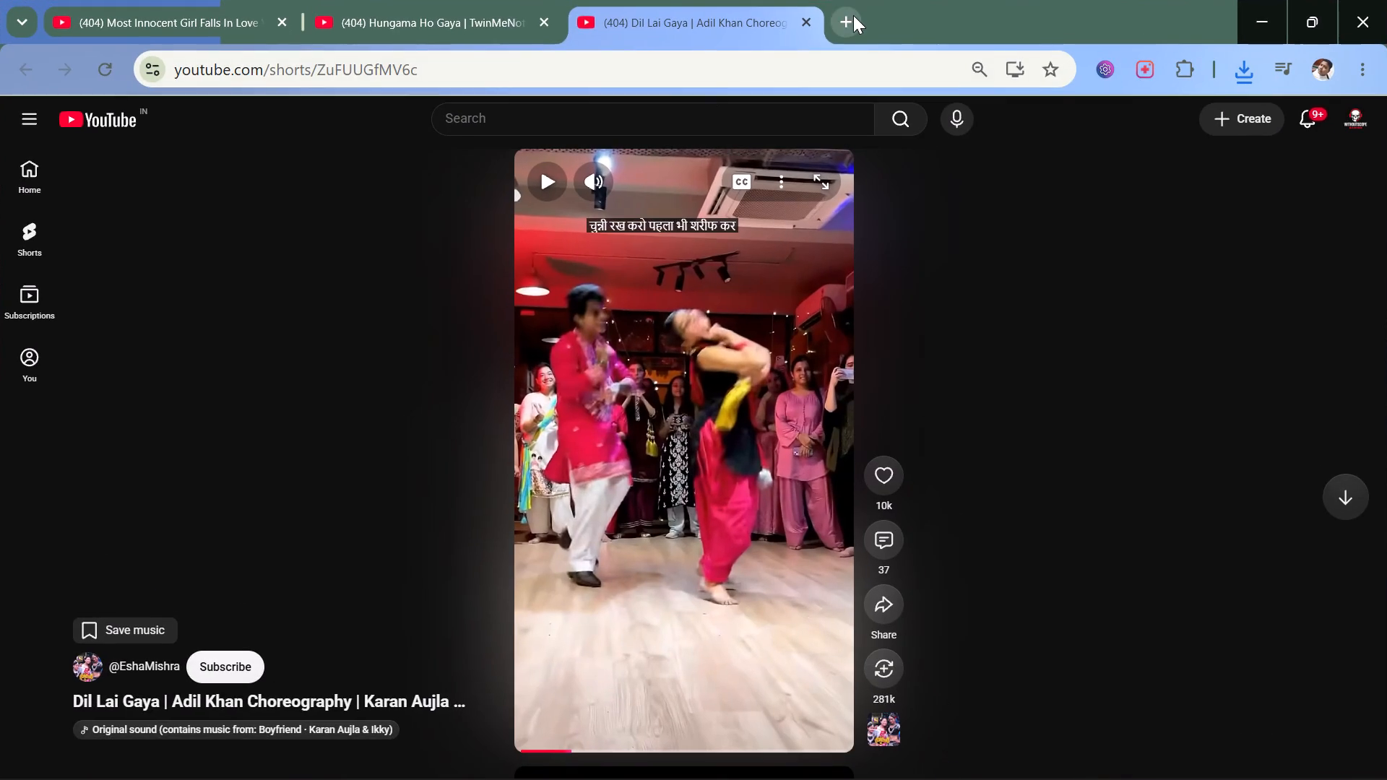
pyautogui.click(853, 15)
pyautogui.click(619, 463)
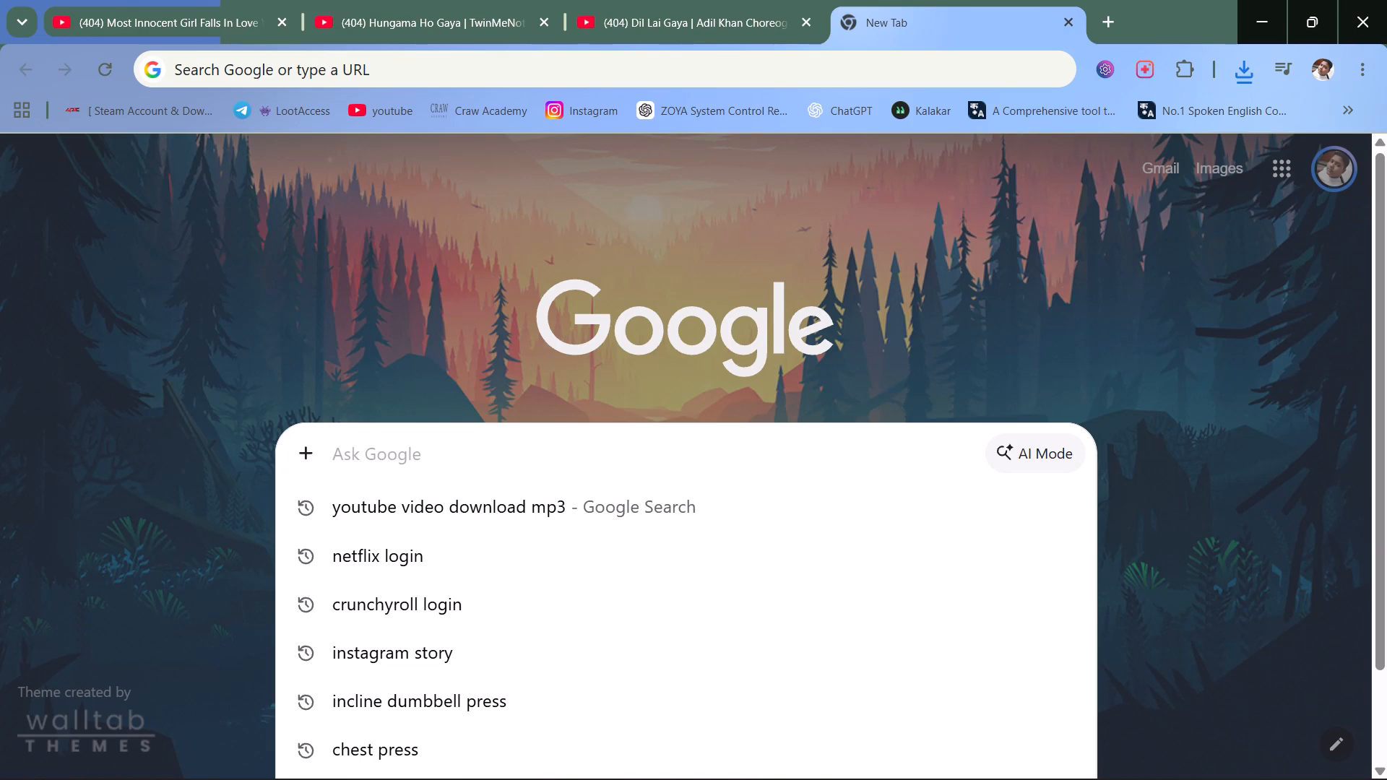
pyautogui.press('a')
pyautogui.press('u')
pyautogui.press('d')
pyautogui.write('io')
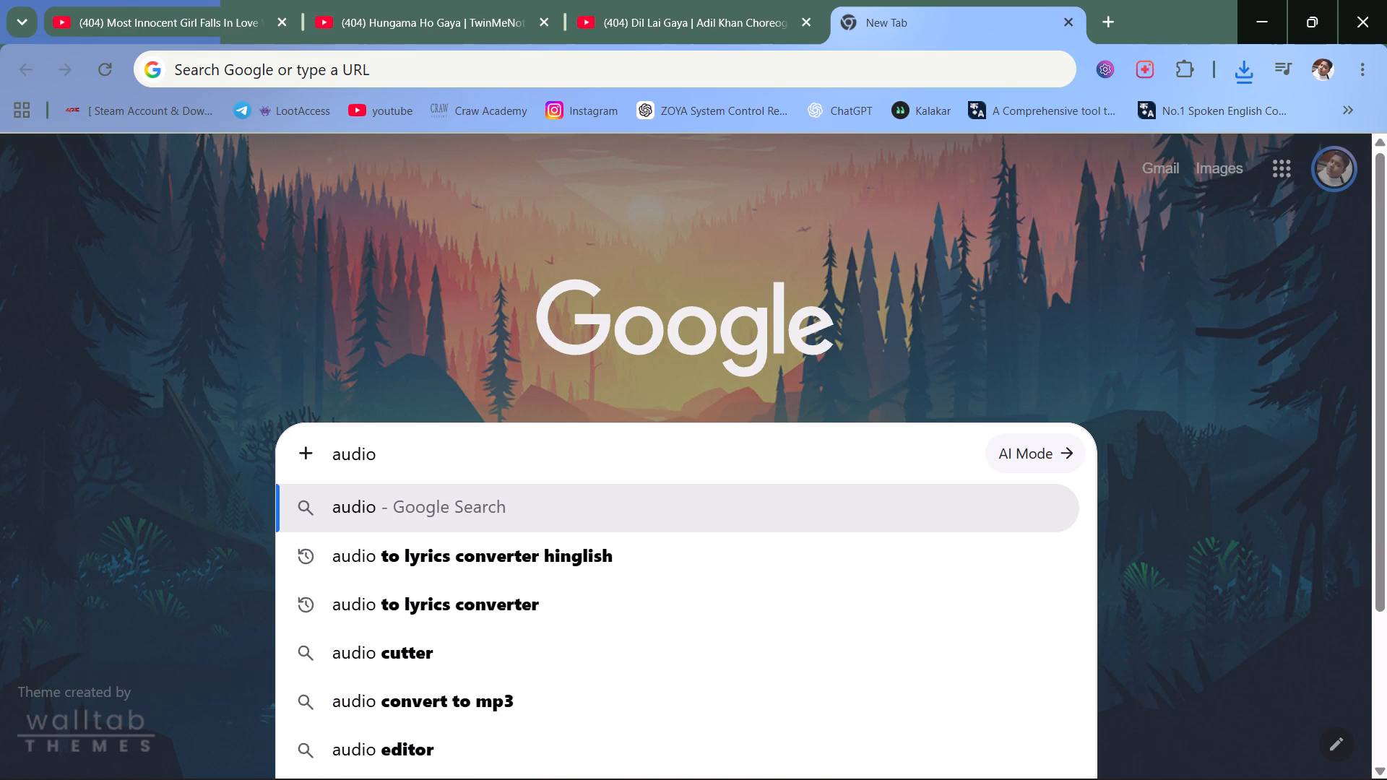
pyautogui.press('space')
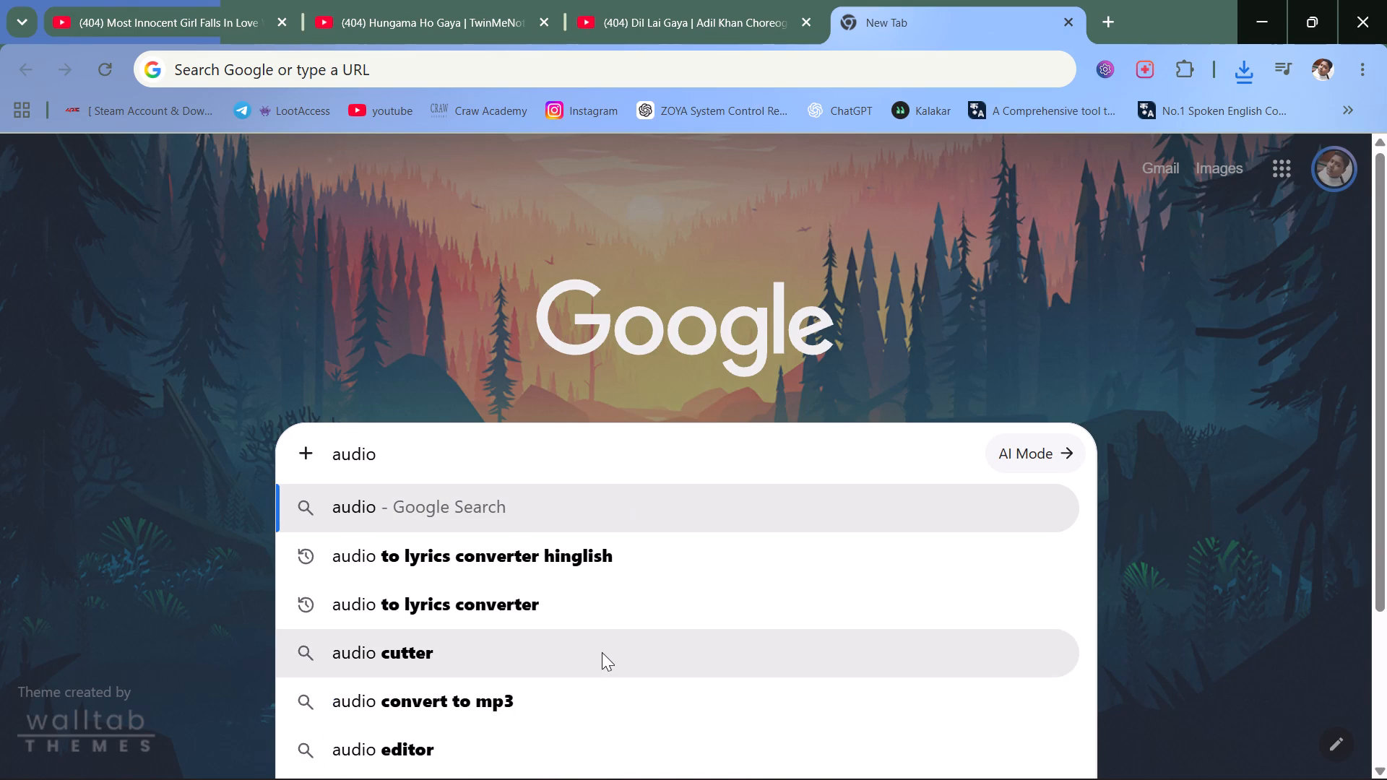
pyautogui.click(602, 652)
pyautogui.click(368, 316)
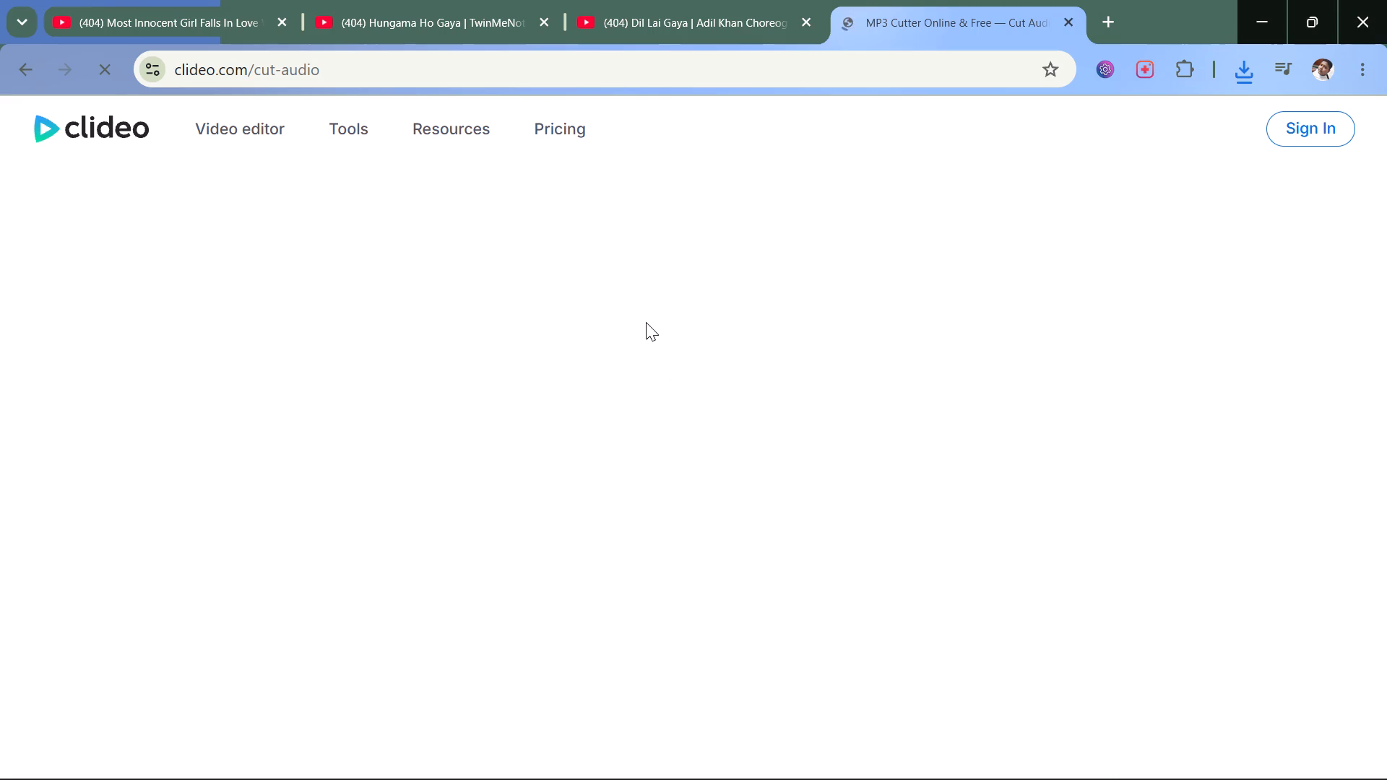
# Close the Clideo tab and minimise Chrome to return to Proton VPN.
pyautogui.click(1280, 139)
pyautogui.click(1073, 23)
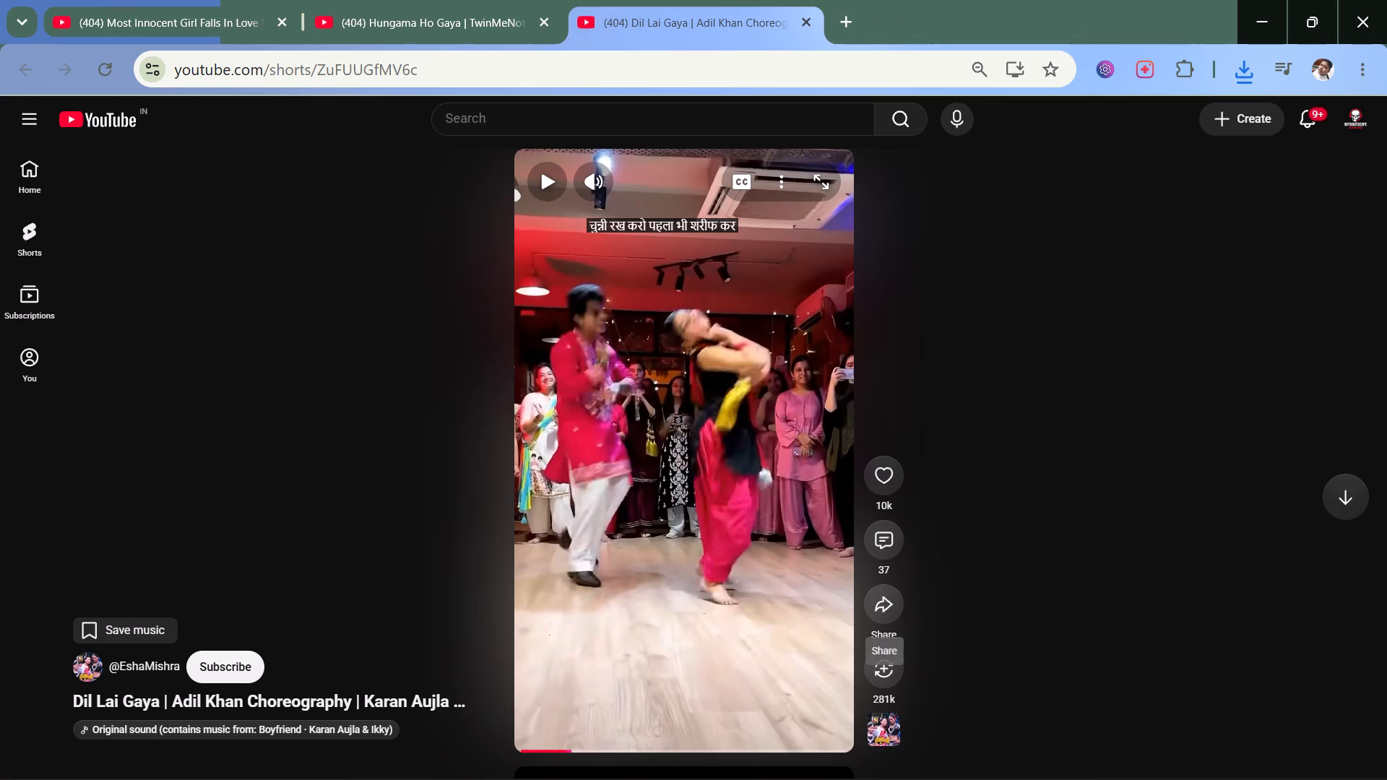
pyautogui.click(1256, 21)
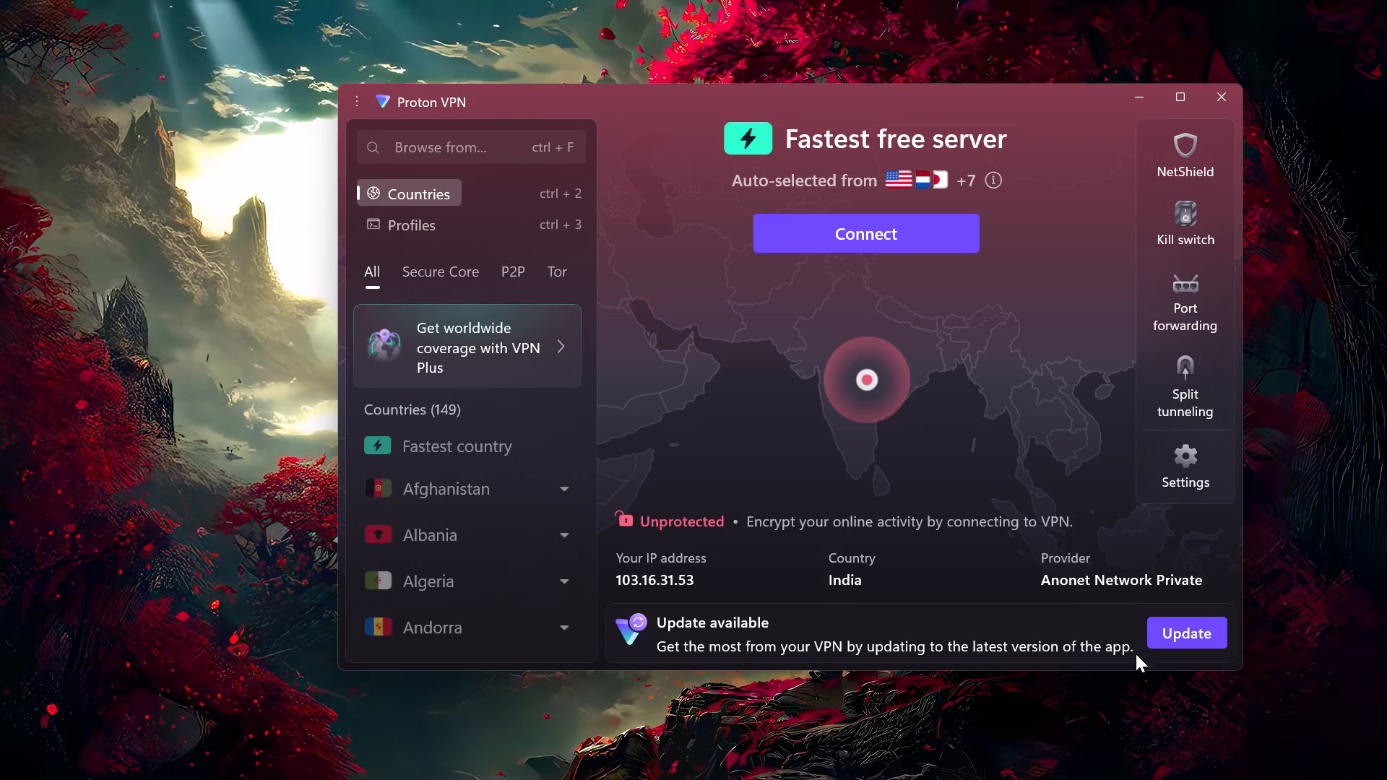
# Connect Proton VPN to the fastest free server.
pyautogui.click(907, 221)
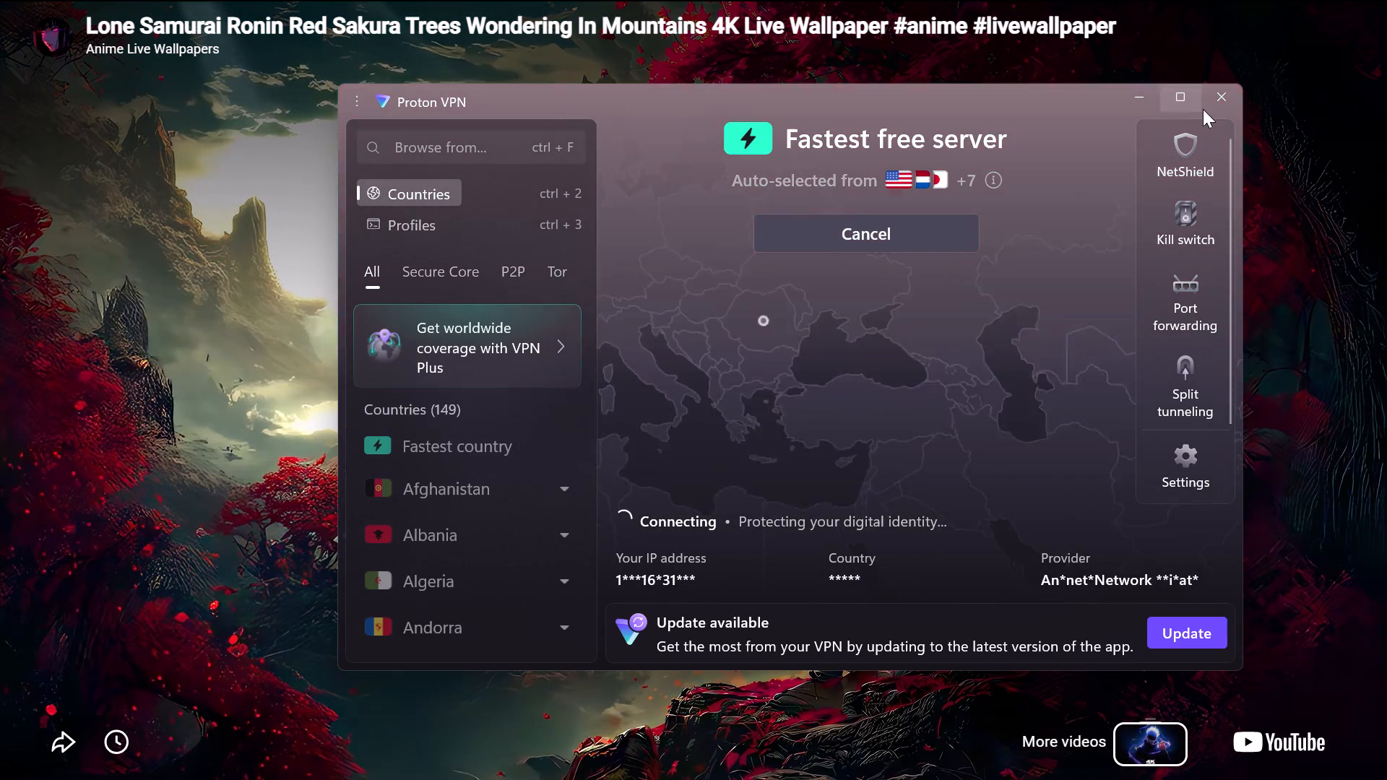
# Show the hidden system tray icons.
pyautogui.click(1147, 767)
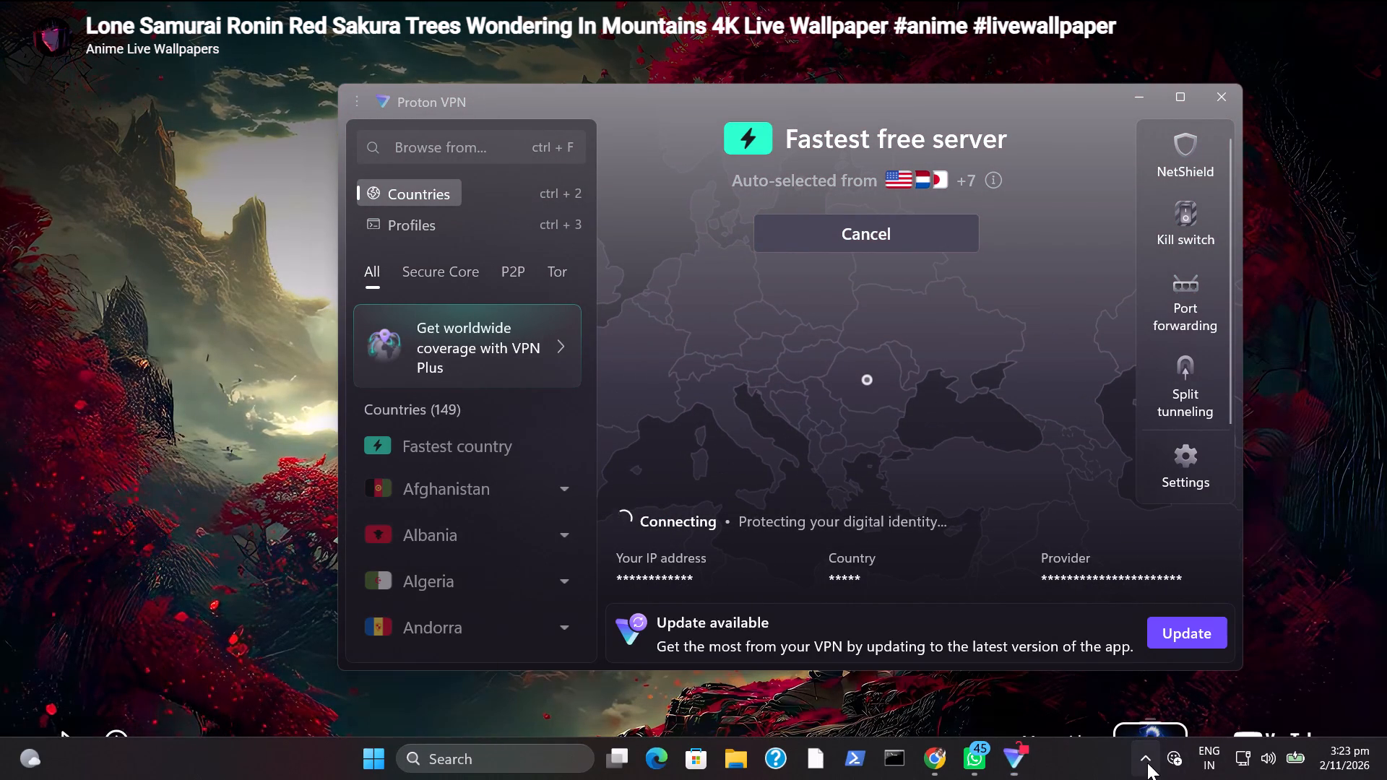
pyautogui.click(1144, 759)
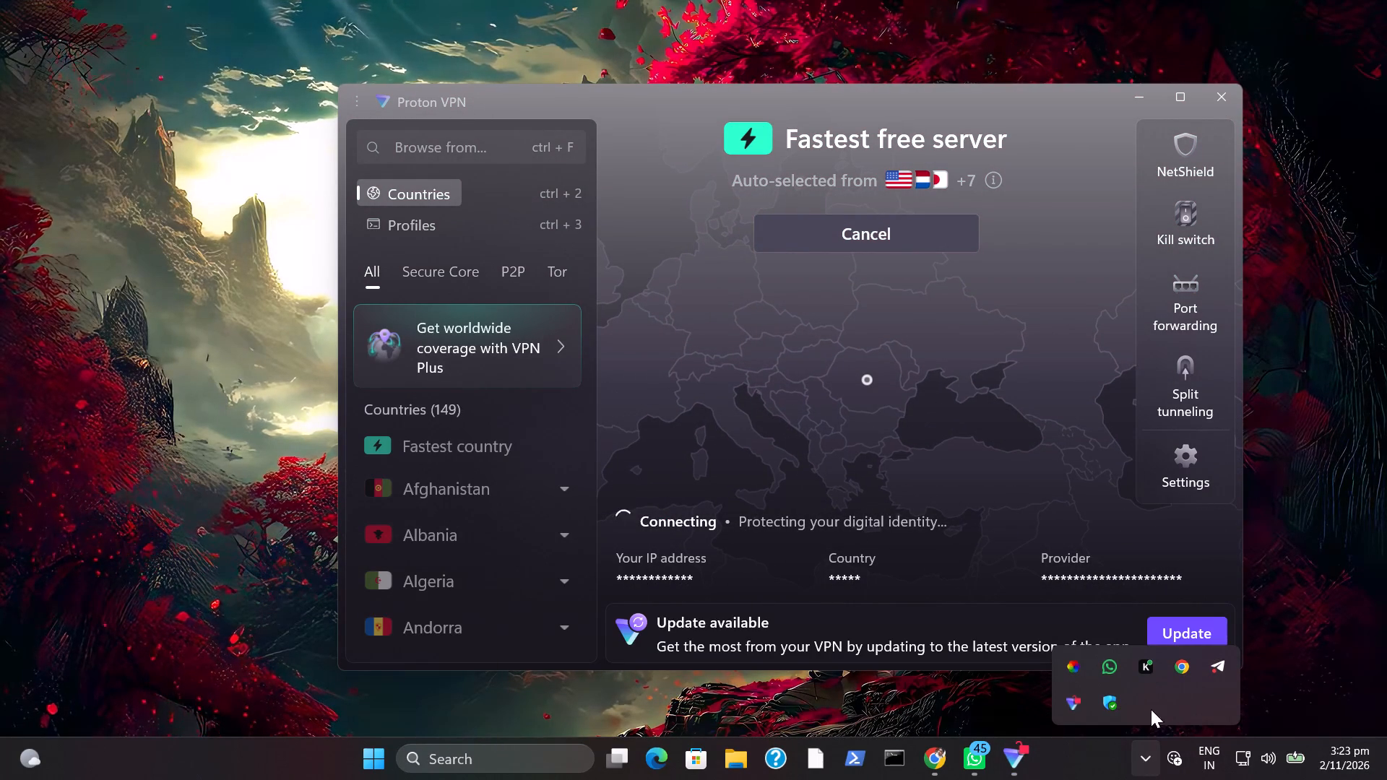
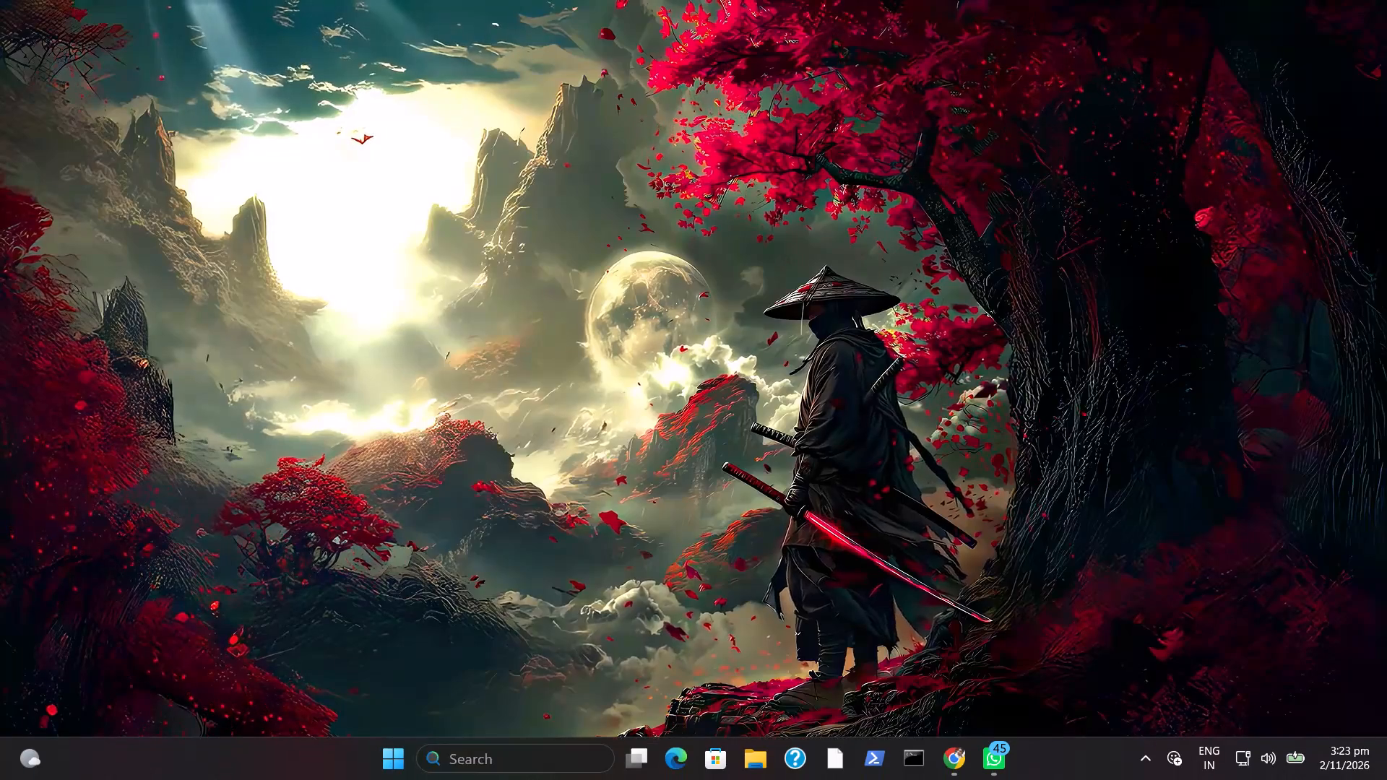
# Open CapCut and create a new video project.
pyautogui.write('ca')
pyautogui.press('p')
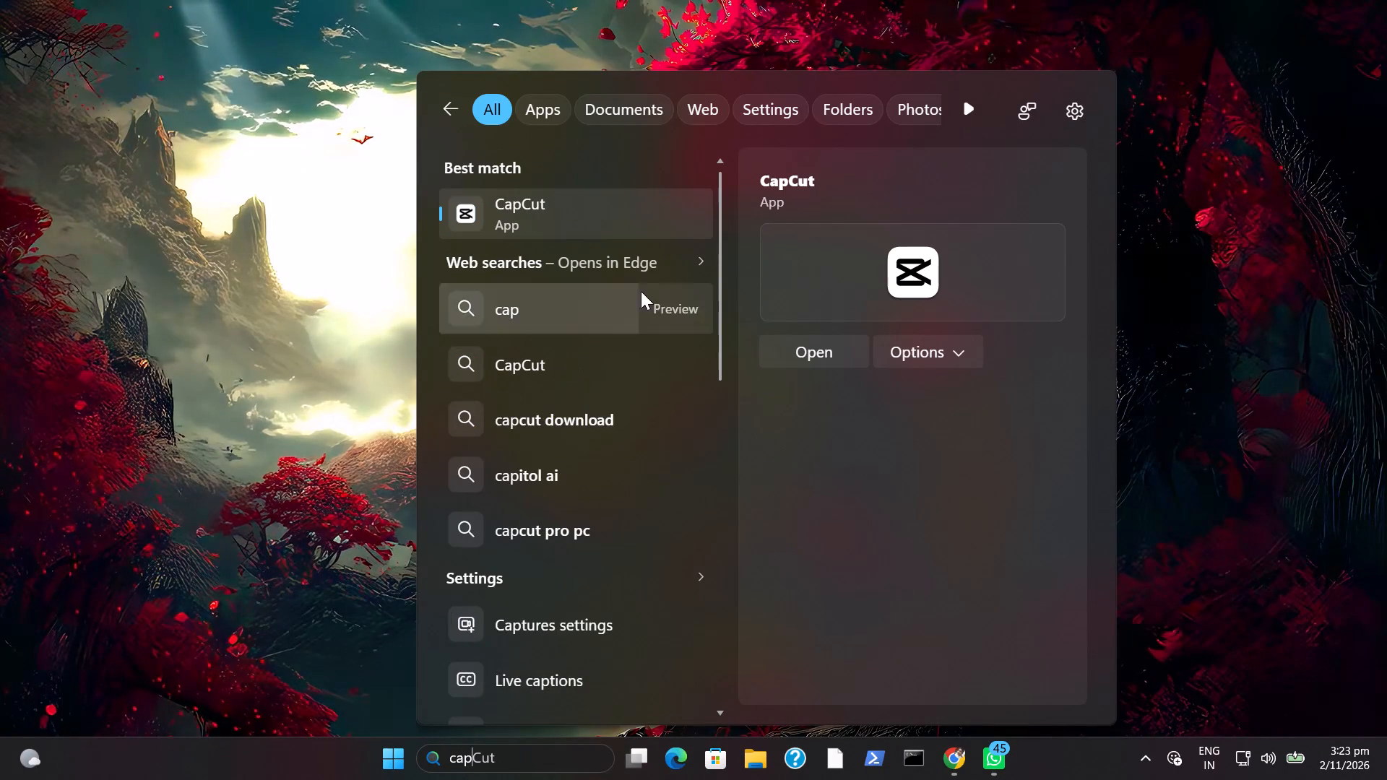
pyautogui.click(621, 227)
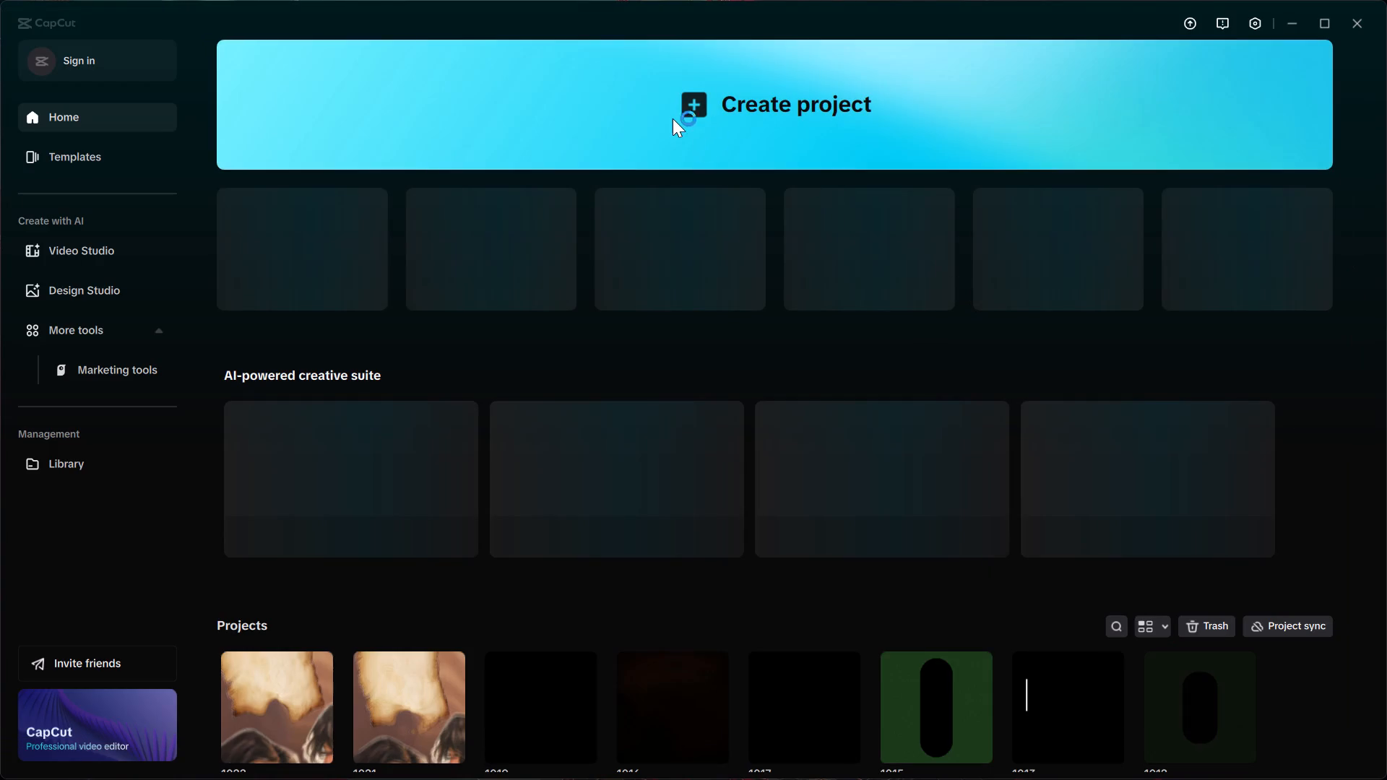
pyautogui.click(701, 101)
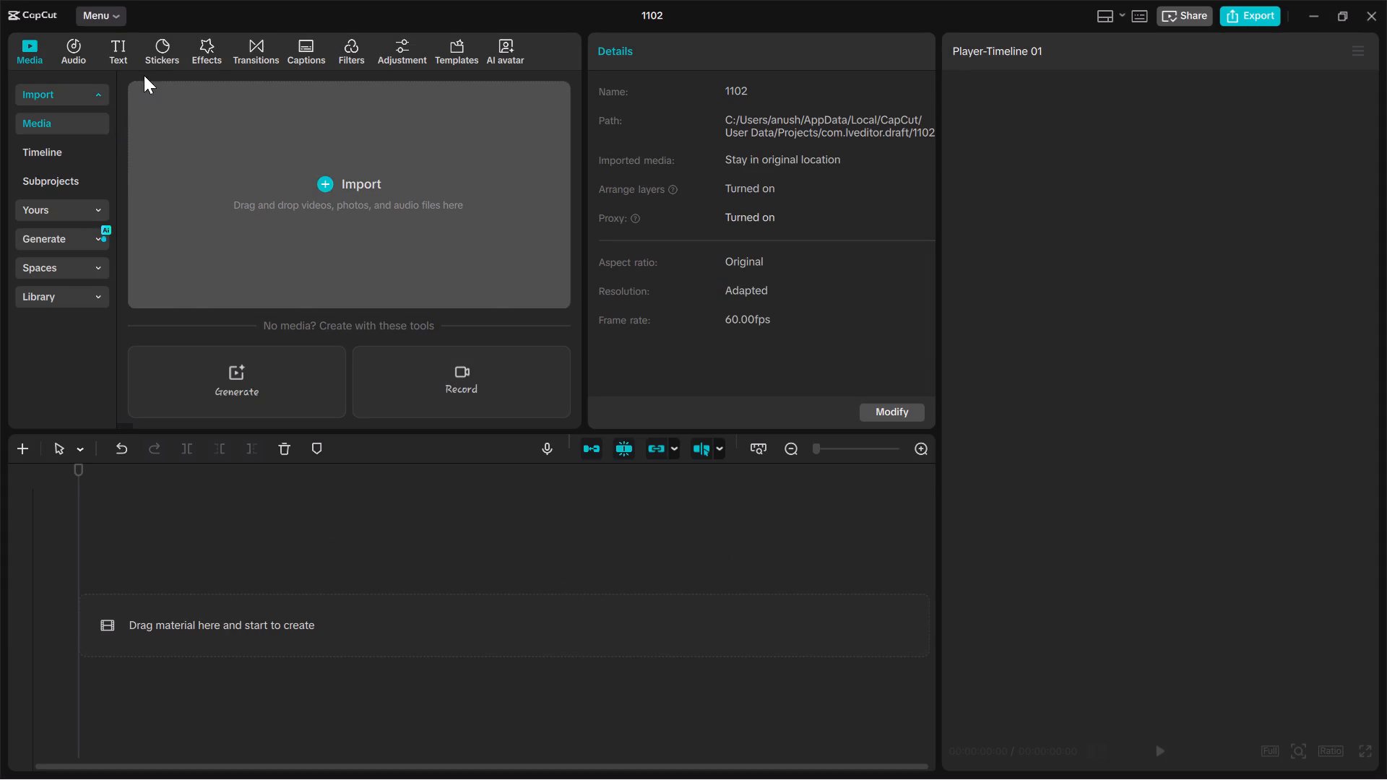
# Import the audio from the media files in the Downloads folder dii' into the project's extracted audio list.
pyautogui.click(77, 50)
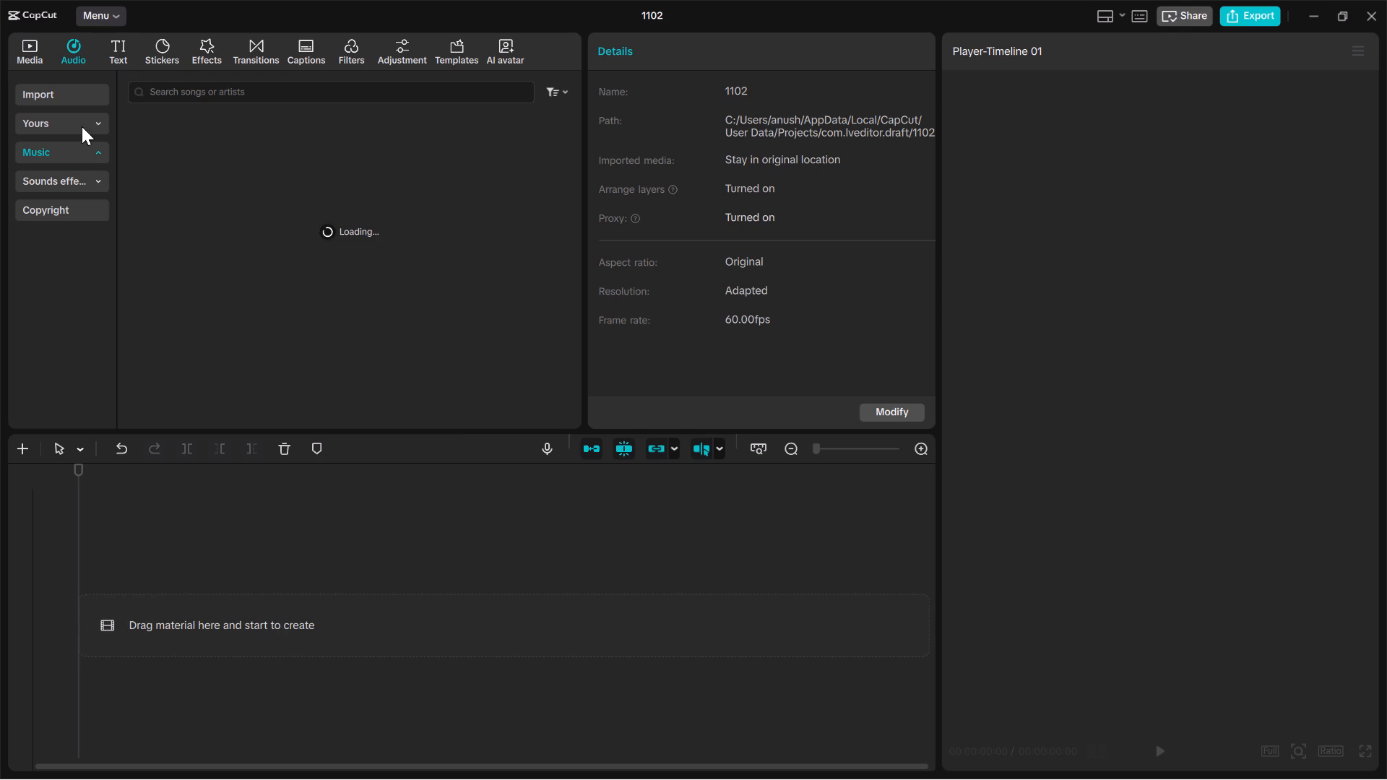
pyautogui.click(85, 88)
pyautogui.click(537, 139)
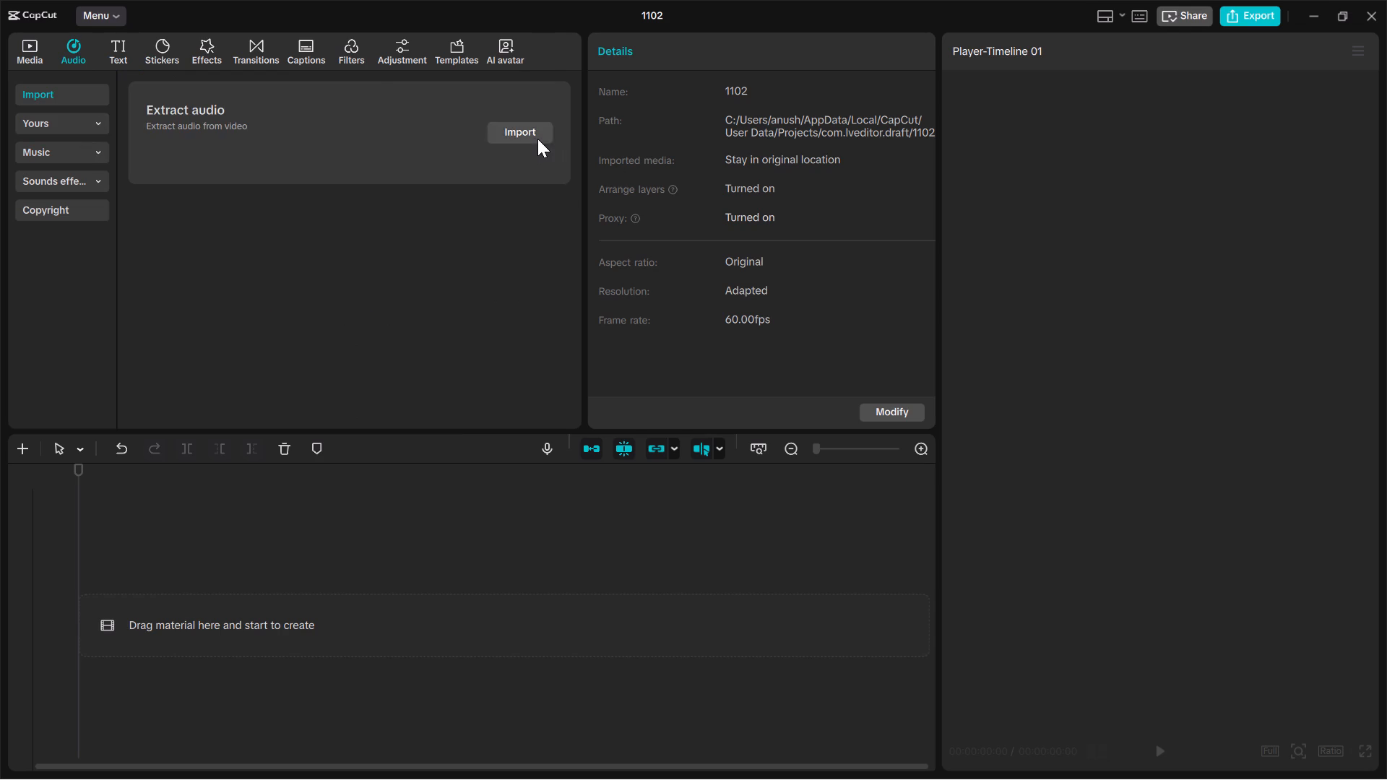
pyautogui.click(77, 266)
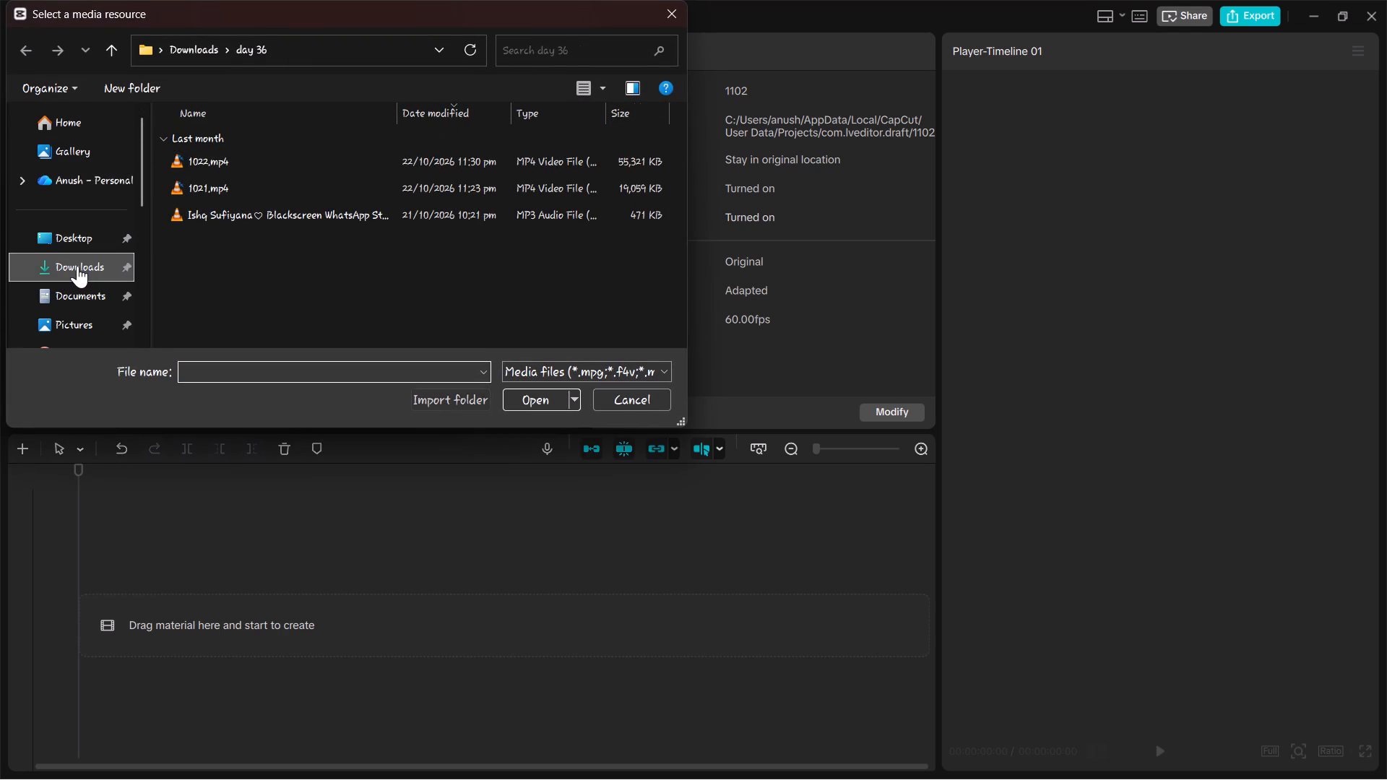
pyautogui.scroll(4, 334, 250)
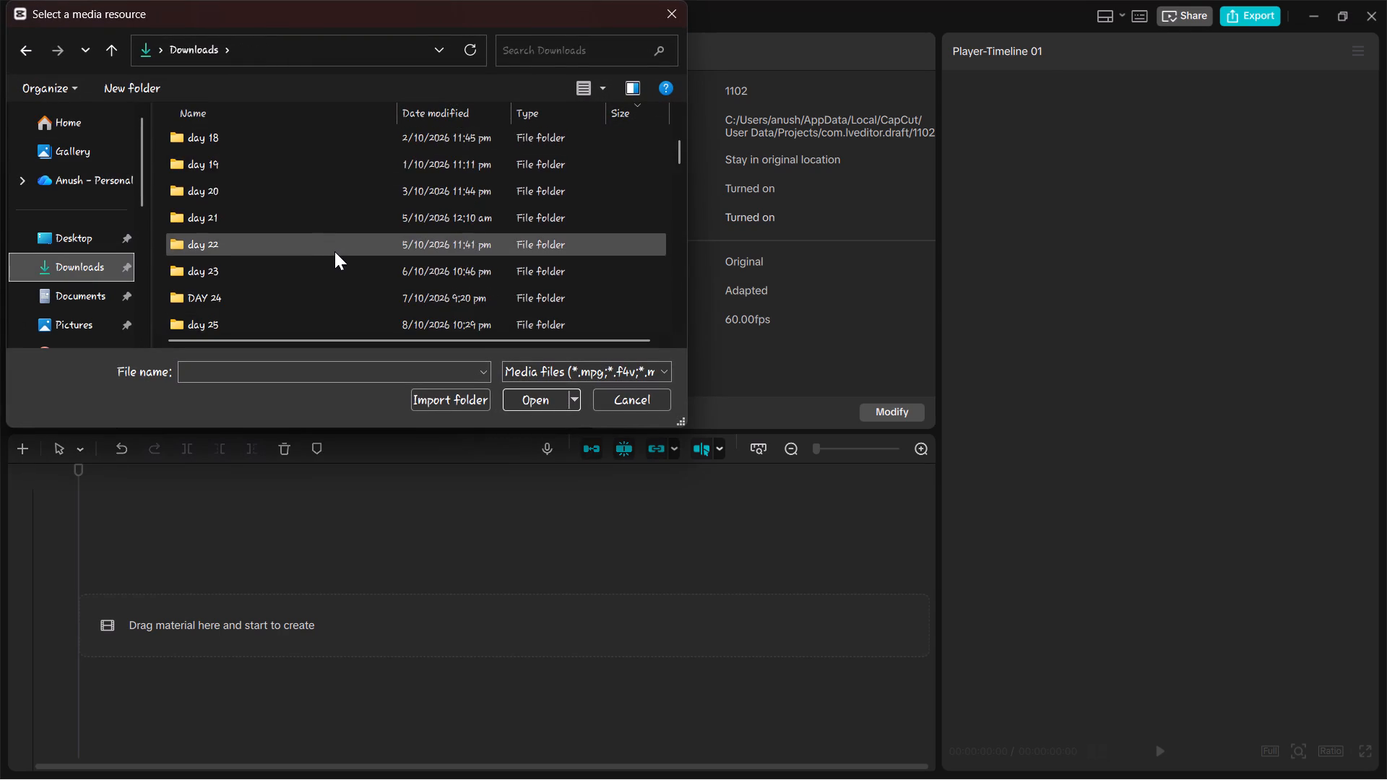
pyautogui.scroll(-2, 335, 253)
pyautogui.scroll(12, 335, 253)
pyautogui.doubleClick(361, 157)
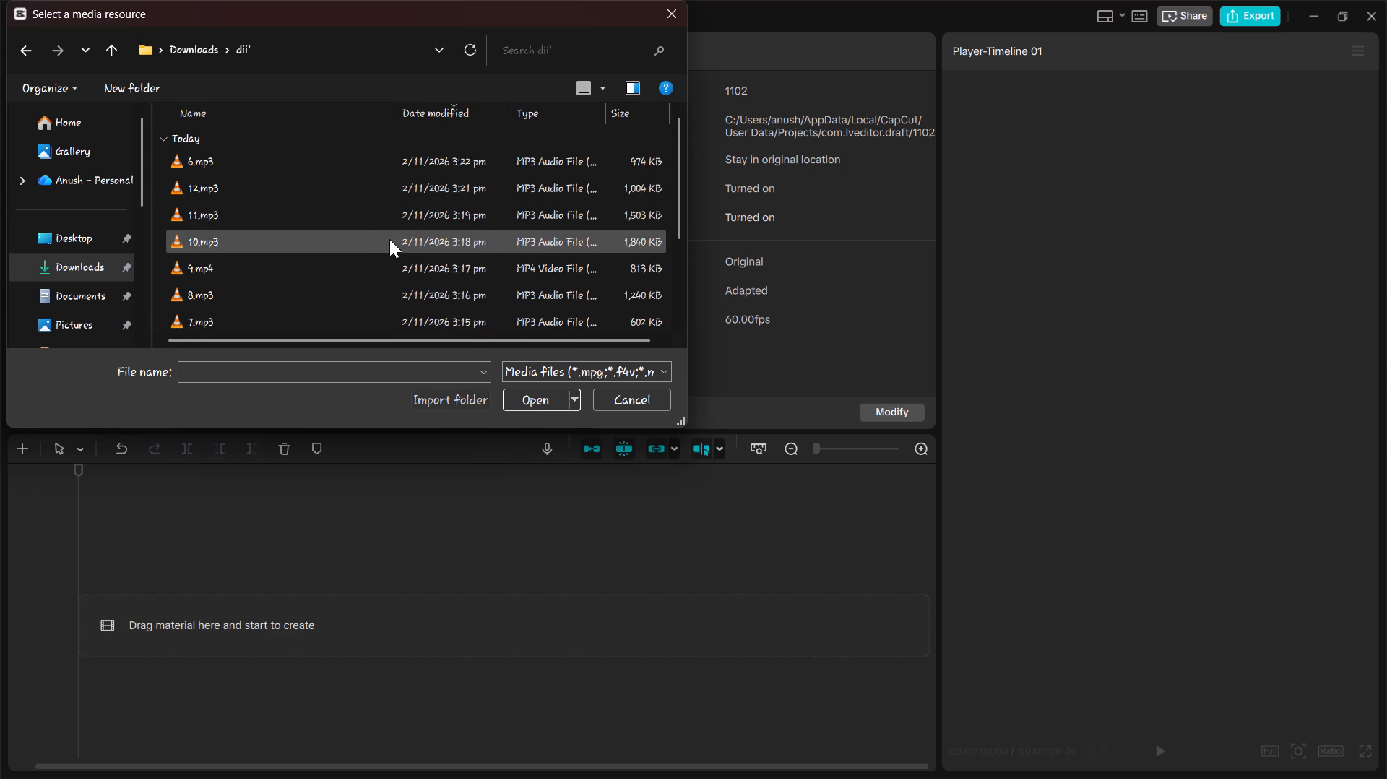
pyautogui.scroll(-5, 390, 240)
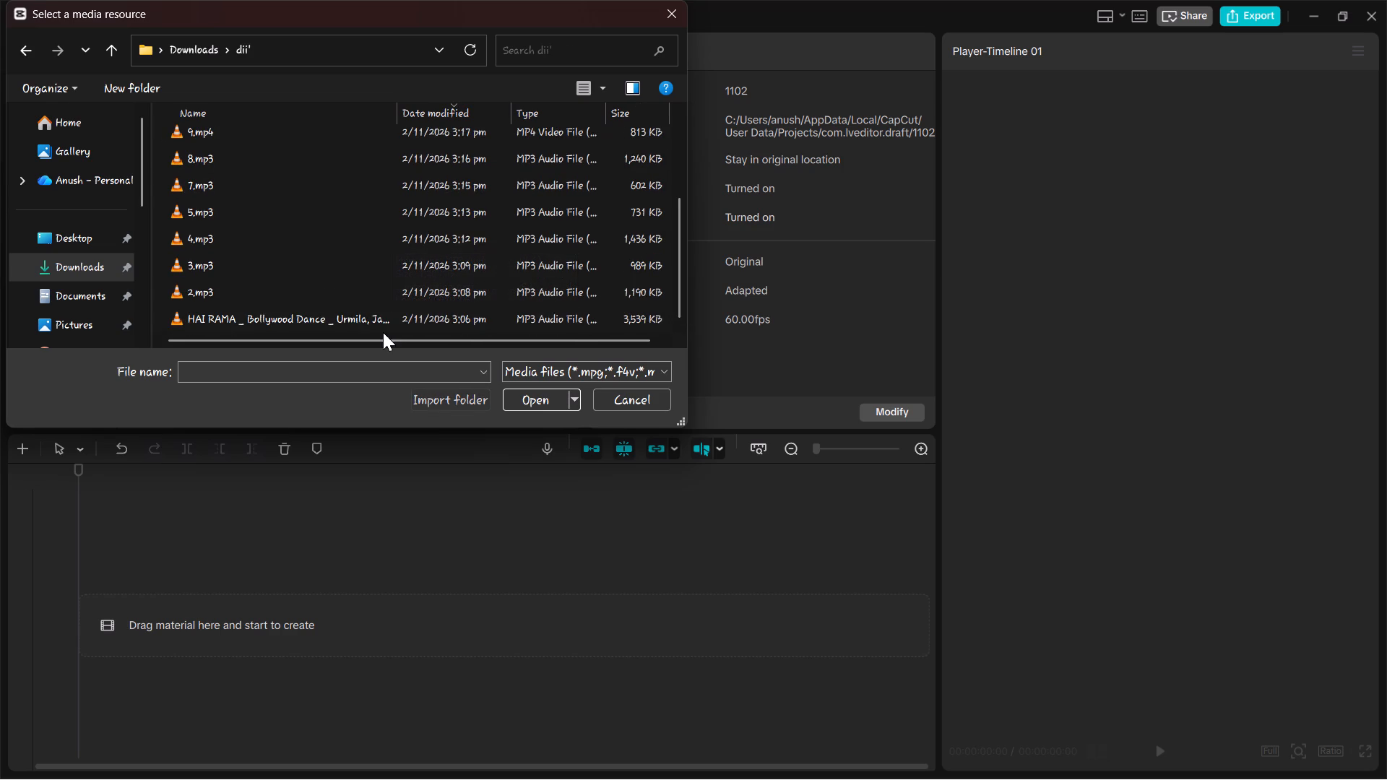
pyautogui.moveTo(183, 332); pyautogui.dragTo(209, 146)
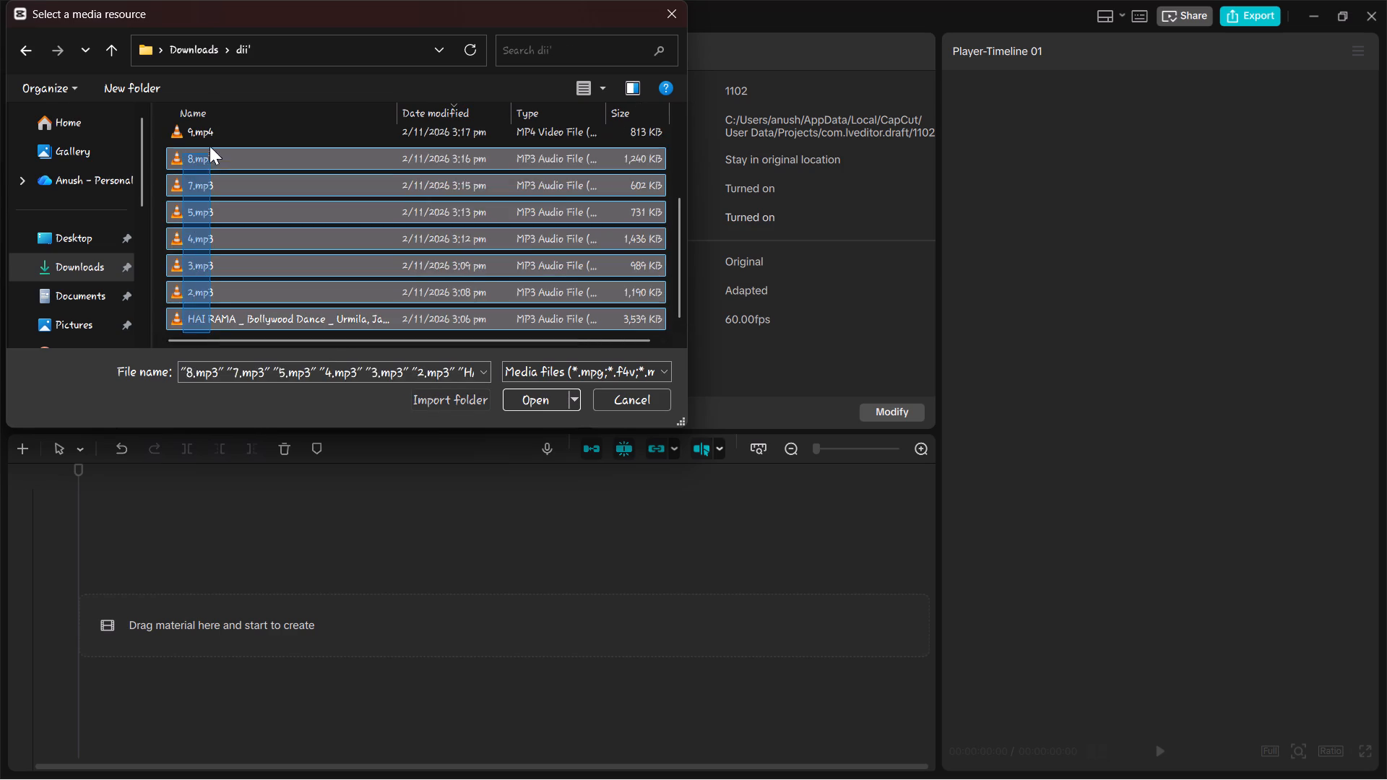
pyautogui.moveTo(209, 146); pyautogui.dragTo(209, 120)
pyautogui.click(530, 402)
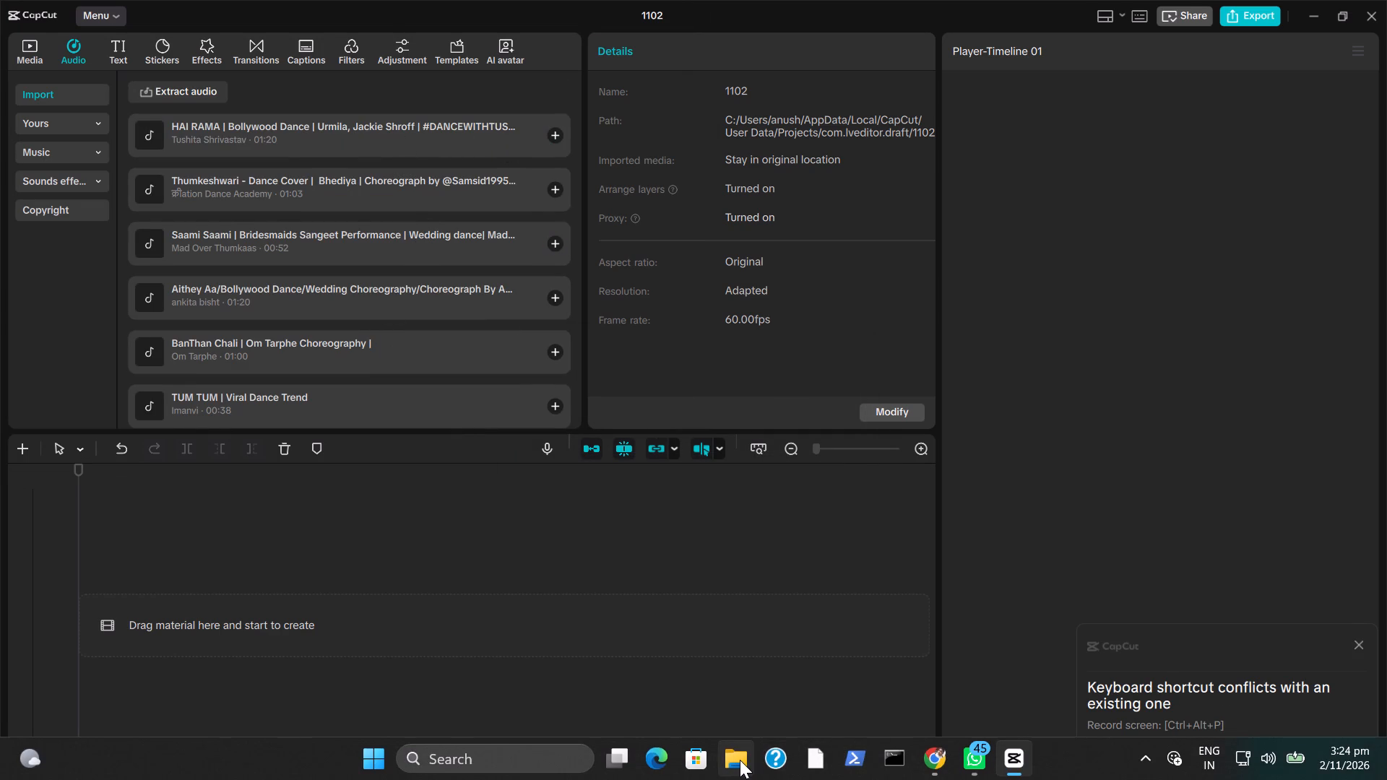
# Open the dii' folder from Downloads in File Explorer beside CapCut and compare its files with the extracted audio list.
pyautogui.click(740, 760)
pyautogui.click(517, 285)
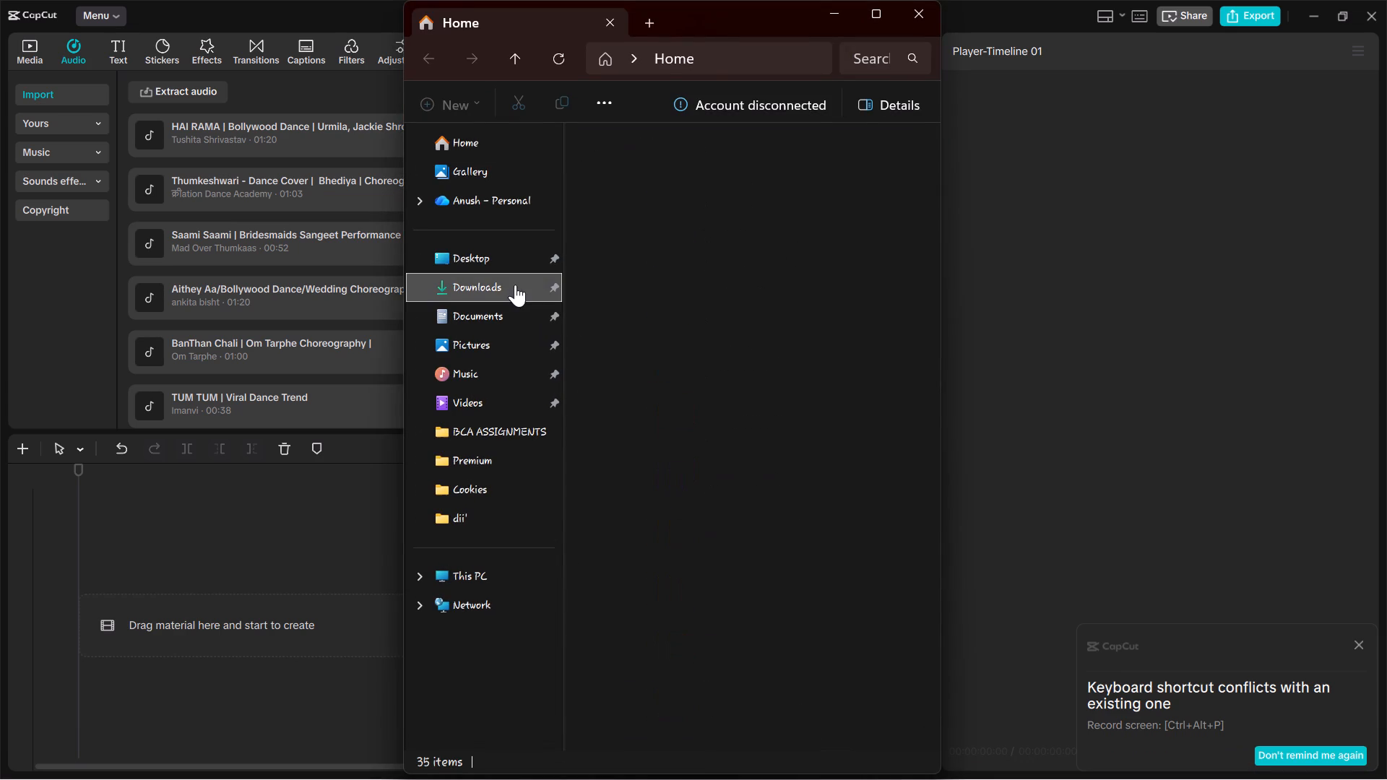
pyautogui.doubleClick(662, 203)
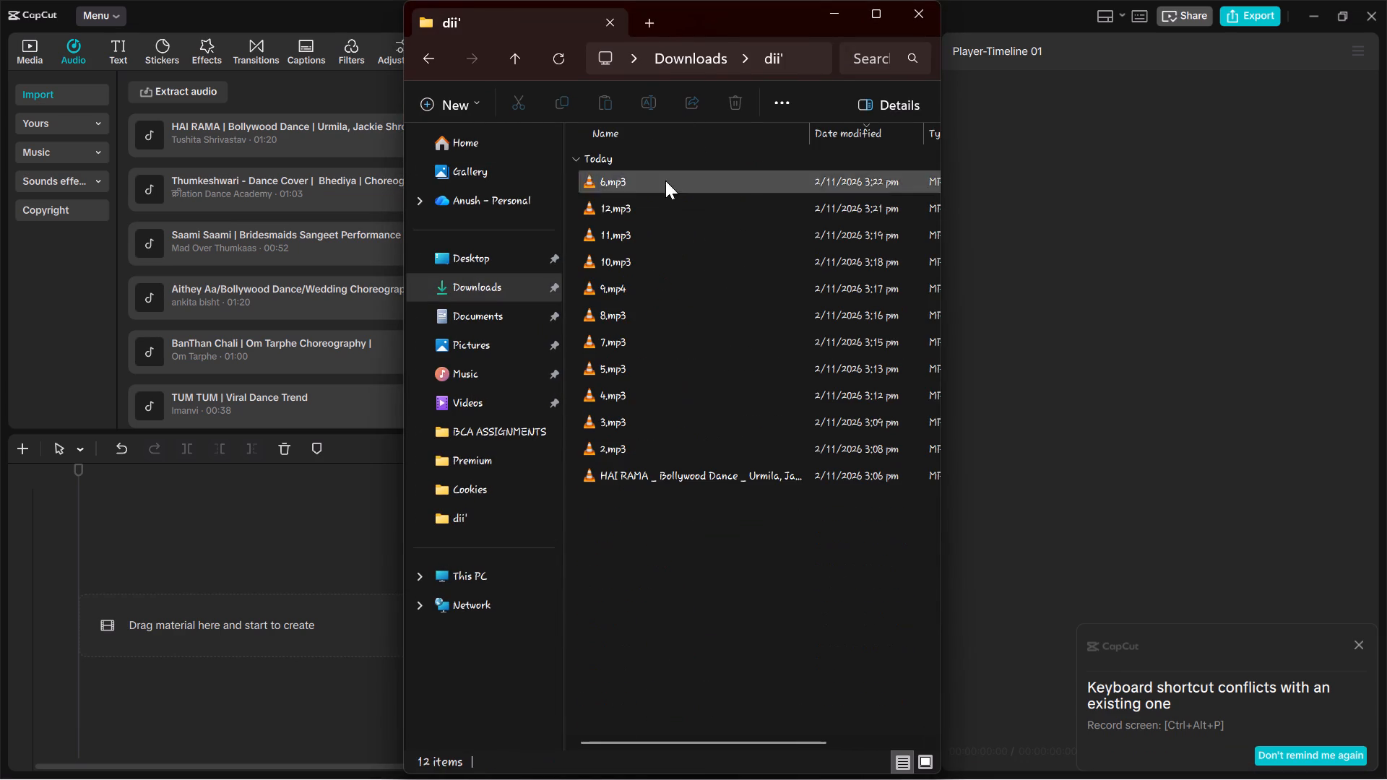
pyautogui.moveTo(708, 21); pyautogui.dragTo(1080, 39)
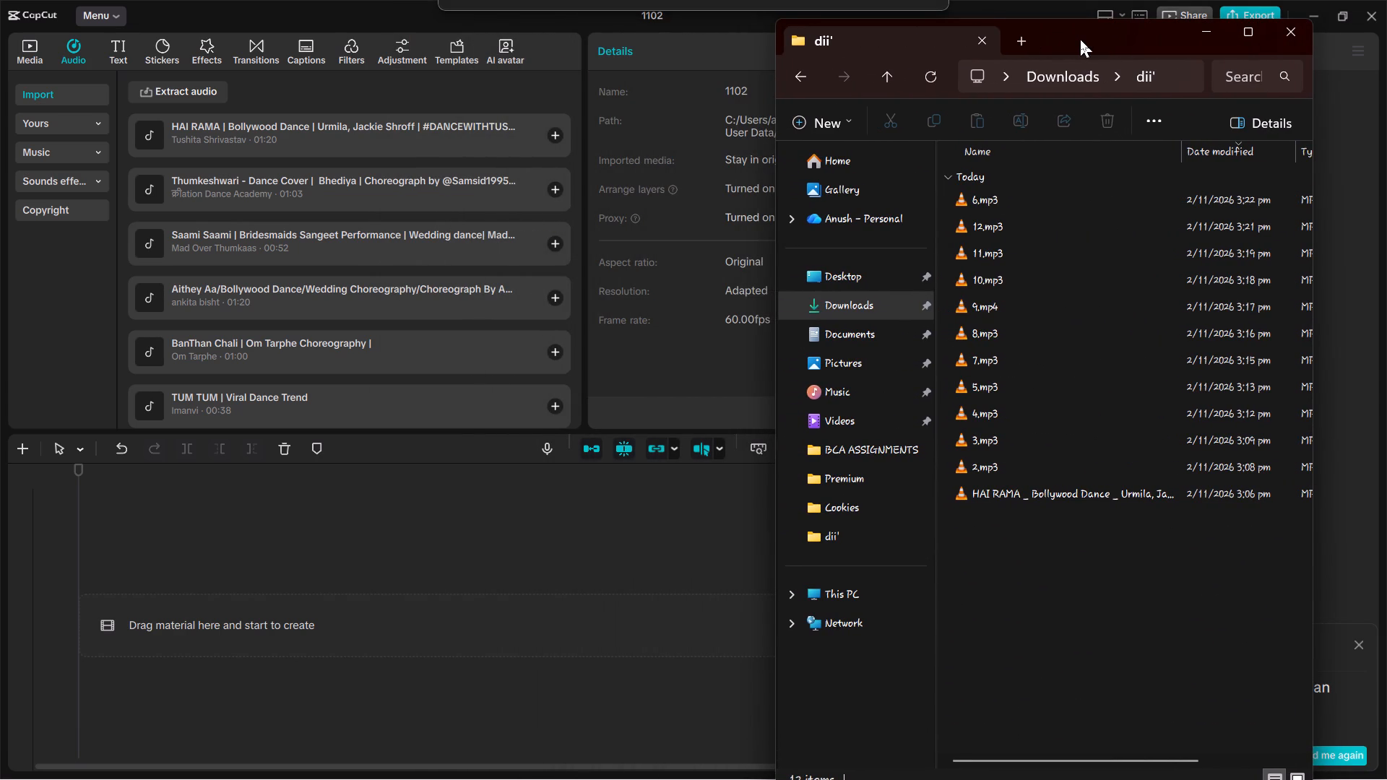
pyautogui.moveTo(1080, 39); pyautogui.dragTo(1090, 35)
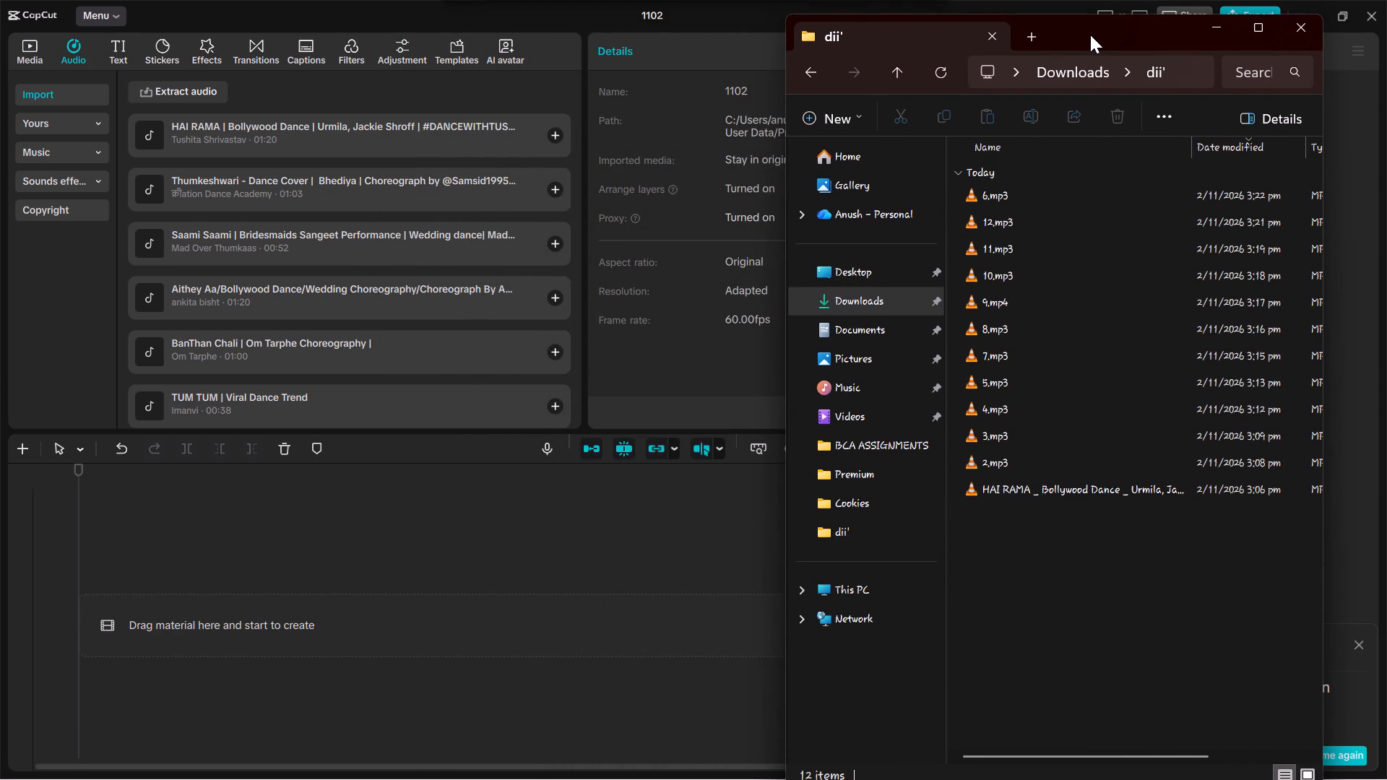
pyautogui.scroll(-1, 532, 273)
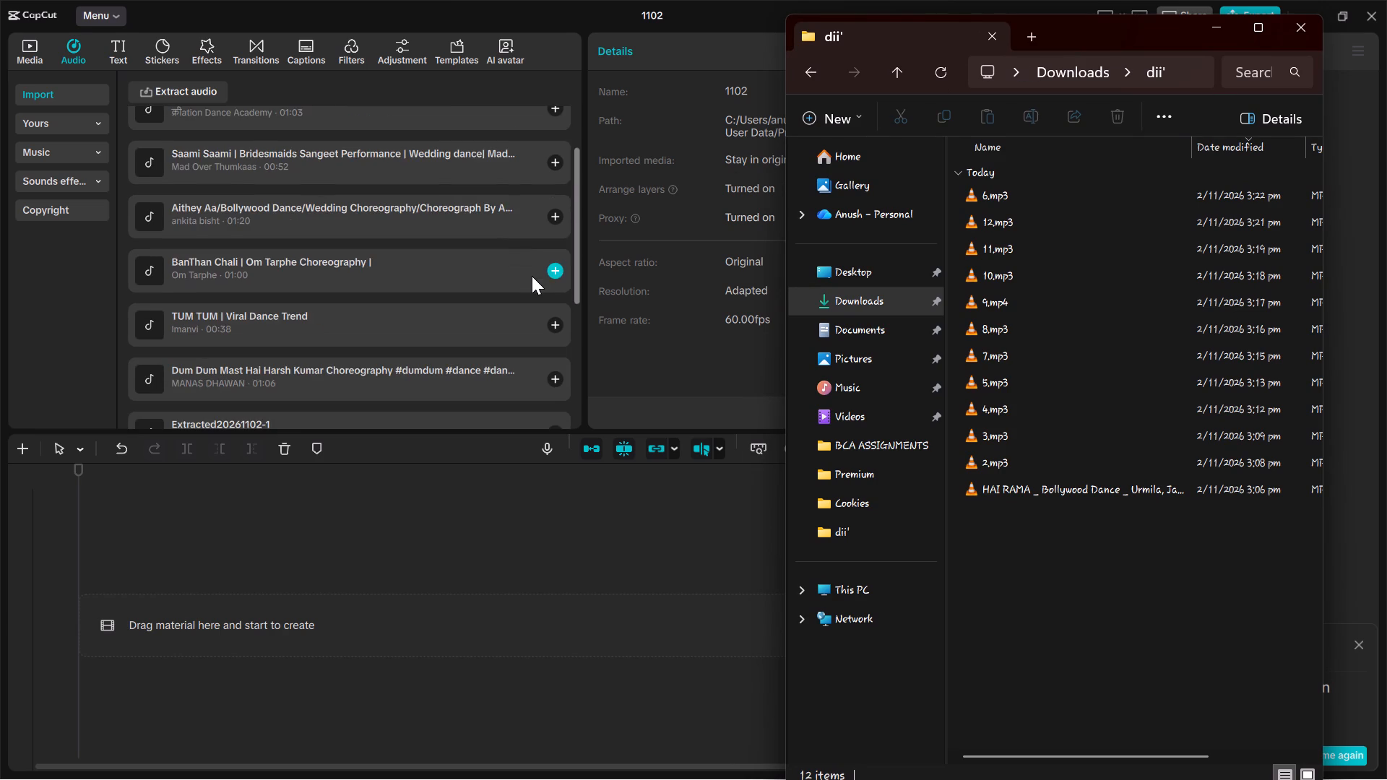
pyautogui.scroll(-8, 521, 298)
pyautogui.scroll(2, 521, 300)
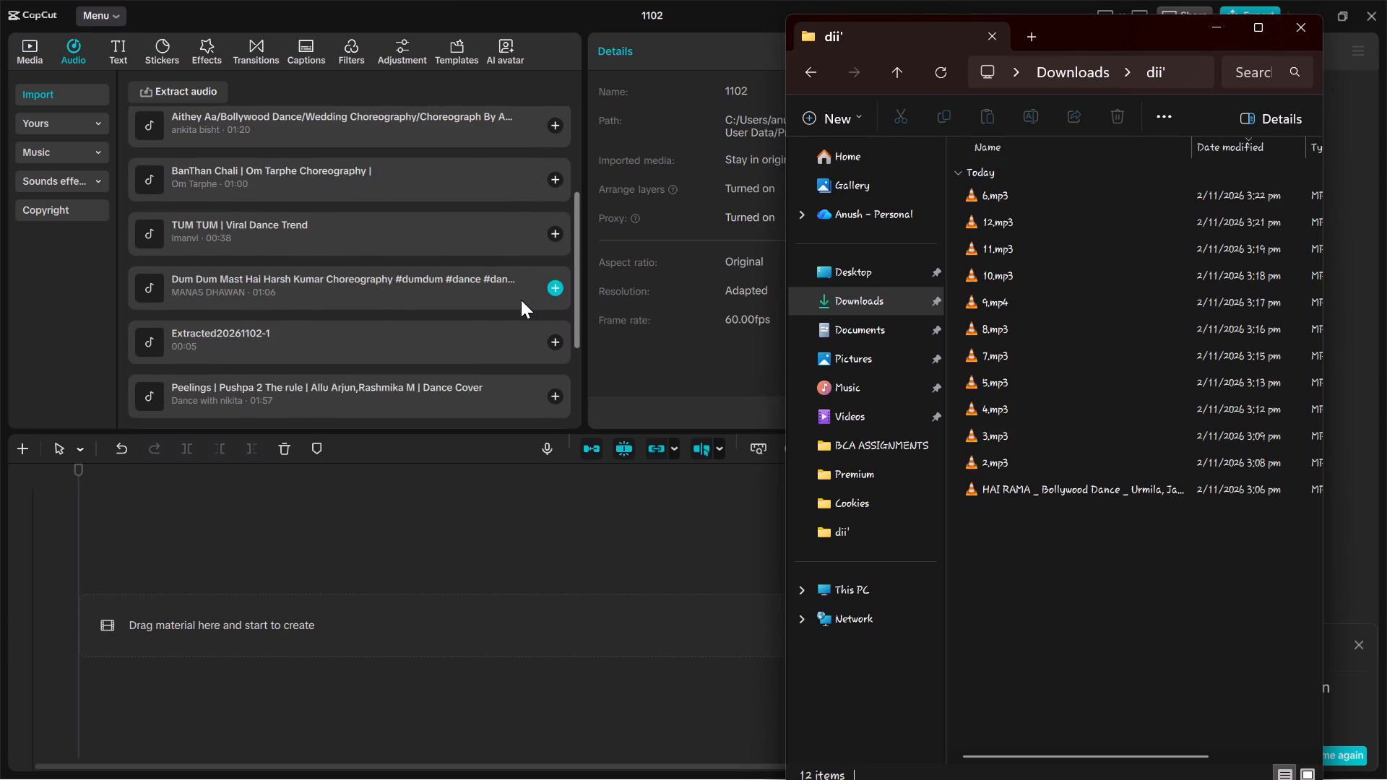
pyautogui.scroll(3, 521, 300)
pyautogui.scroll(1, 287, 352)
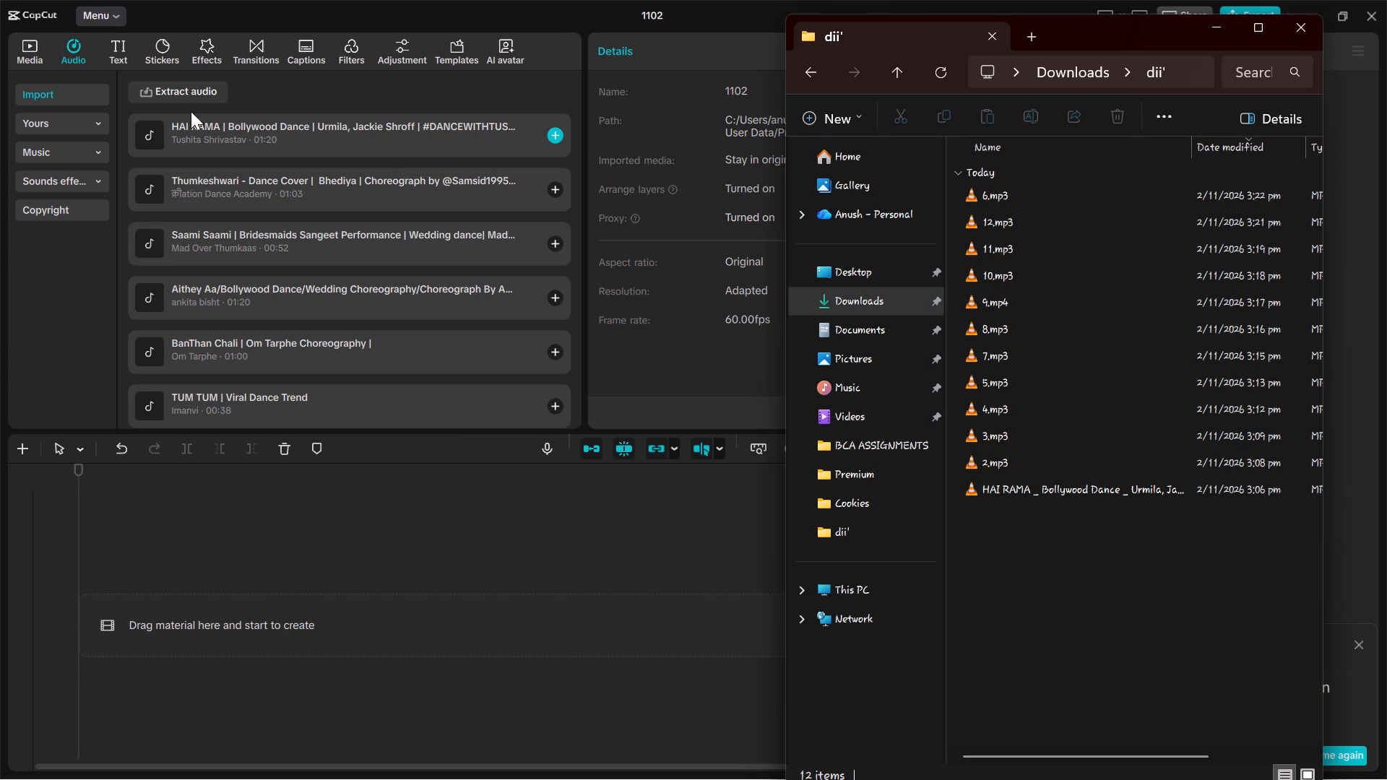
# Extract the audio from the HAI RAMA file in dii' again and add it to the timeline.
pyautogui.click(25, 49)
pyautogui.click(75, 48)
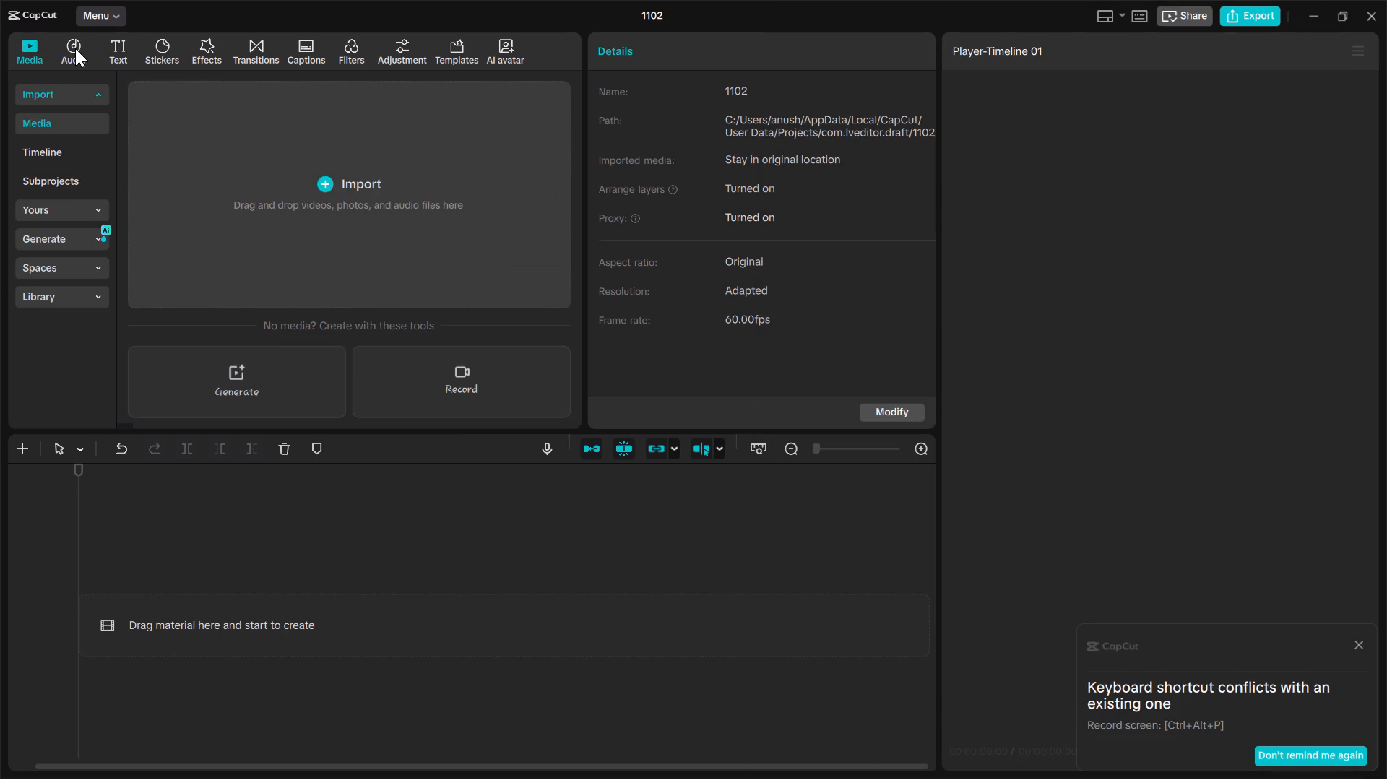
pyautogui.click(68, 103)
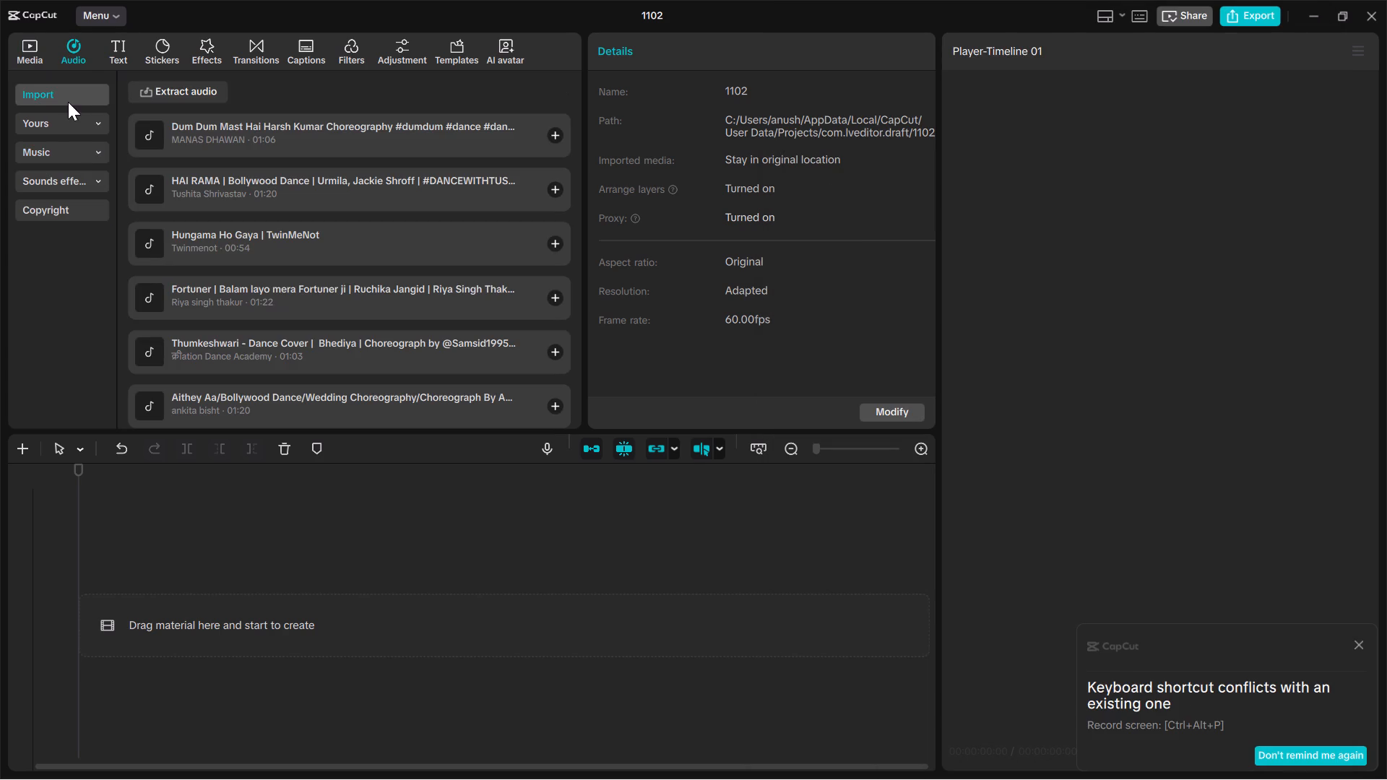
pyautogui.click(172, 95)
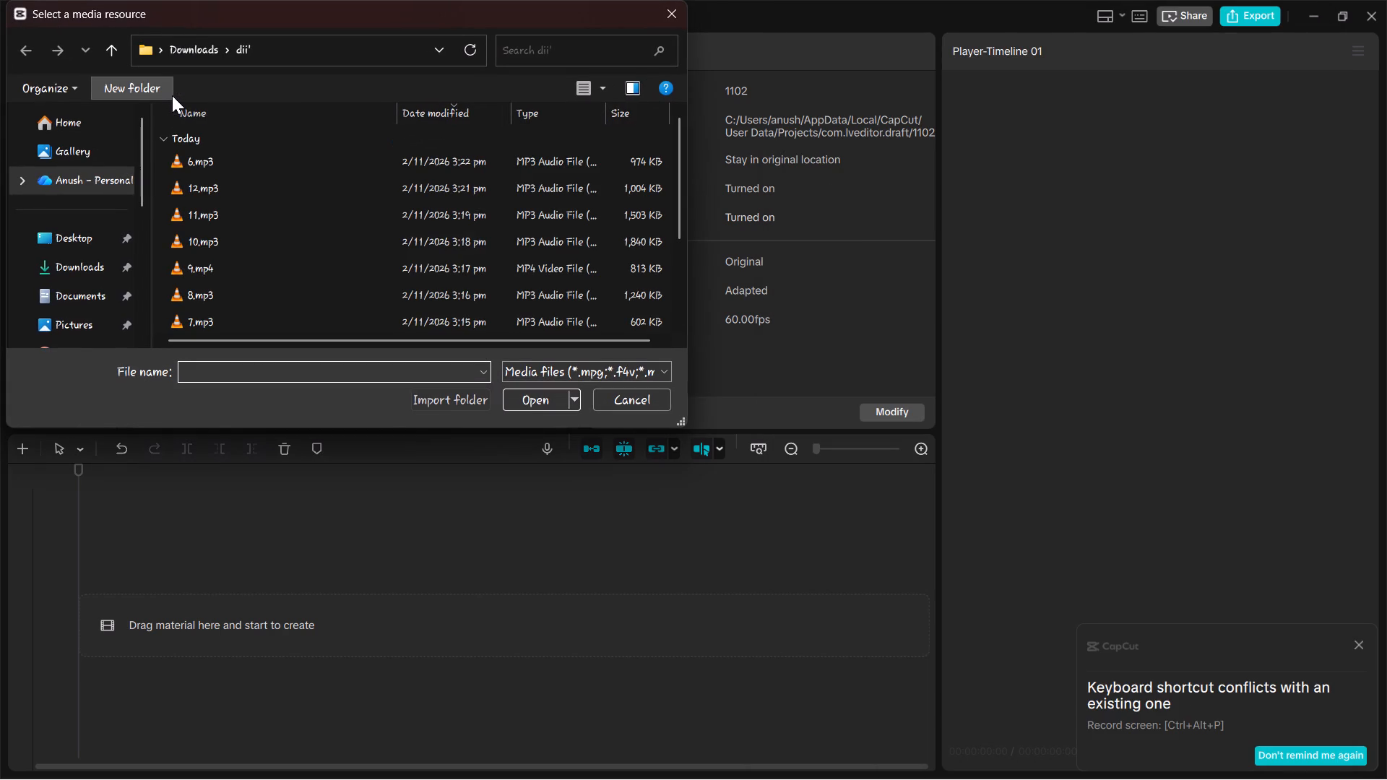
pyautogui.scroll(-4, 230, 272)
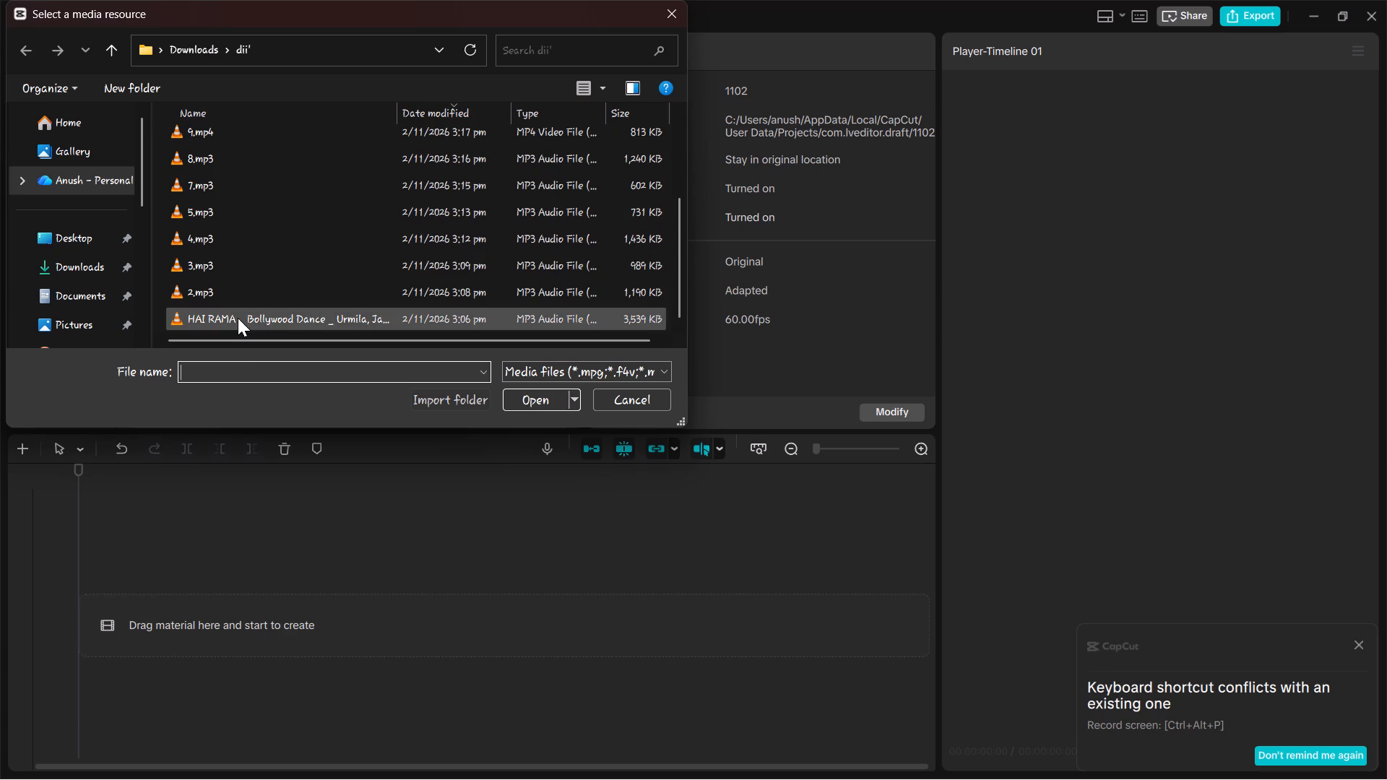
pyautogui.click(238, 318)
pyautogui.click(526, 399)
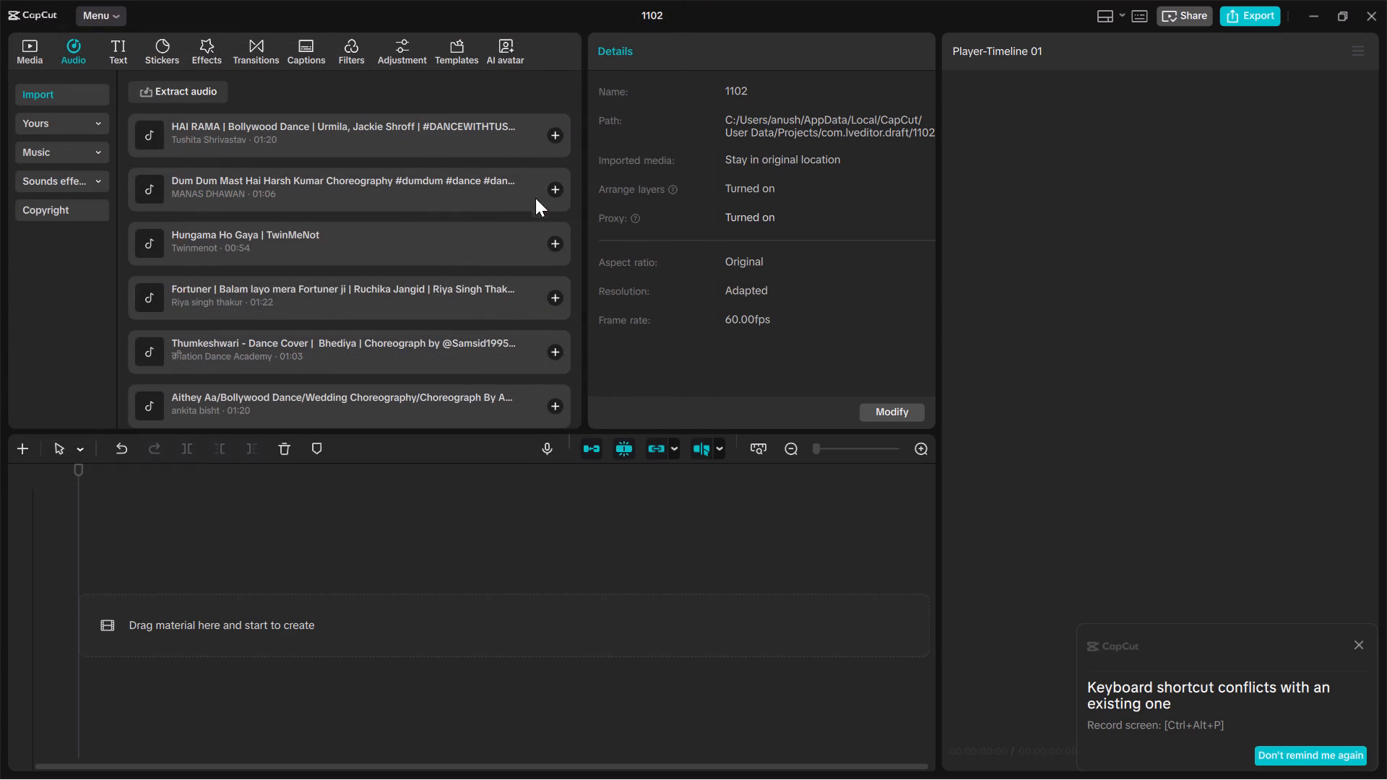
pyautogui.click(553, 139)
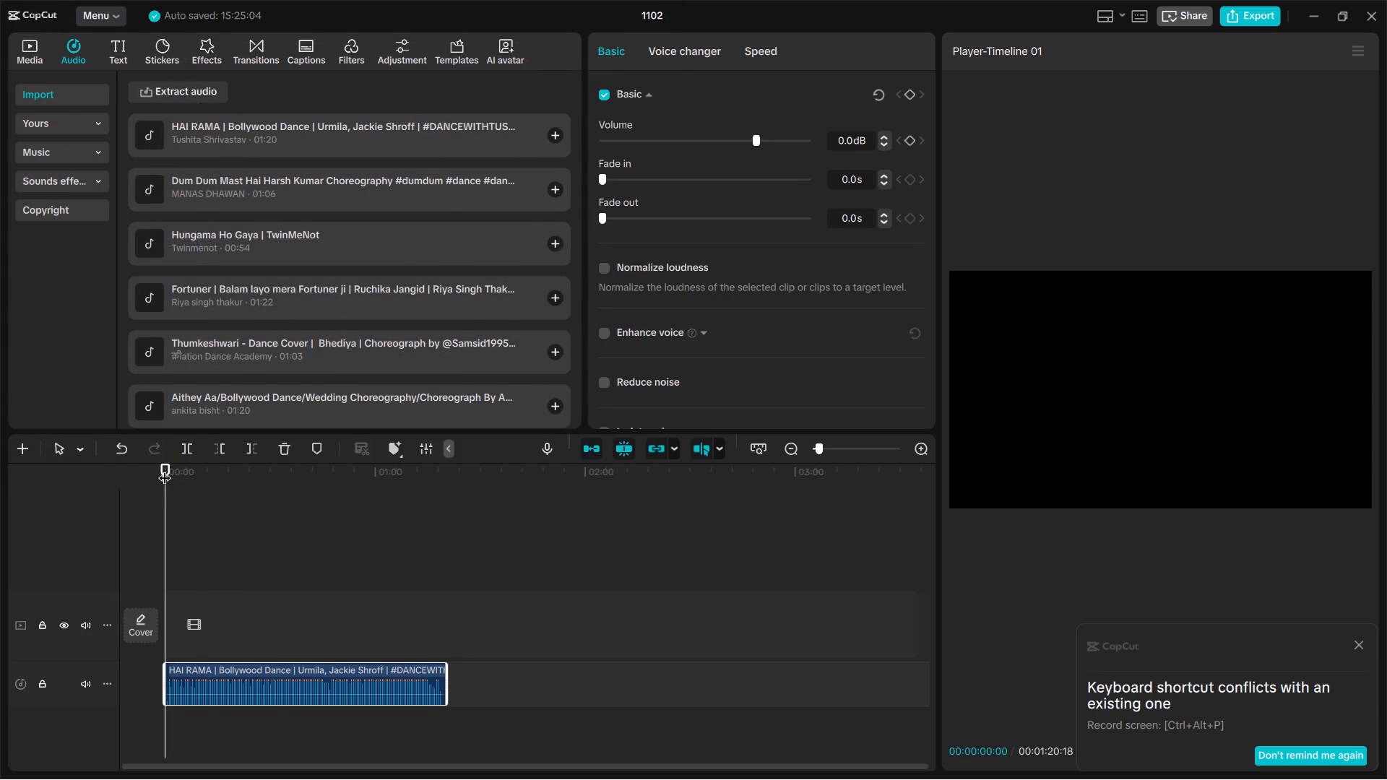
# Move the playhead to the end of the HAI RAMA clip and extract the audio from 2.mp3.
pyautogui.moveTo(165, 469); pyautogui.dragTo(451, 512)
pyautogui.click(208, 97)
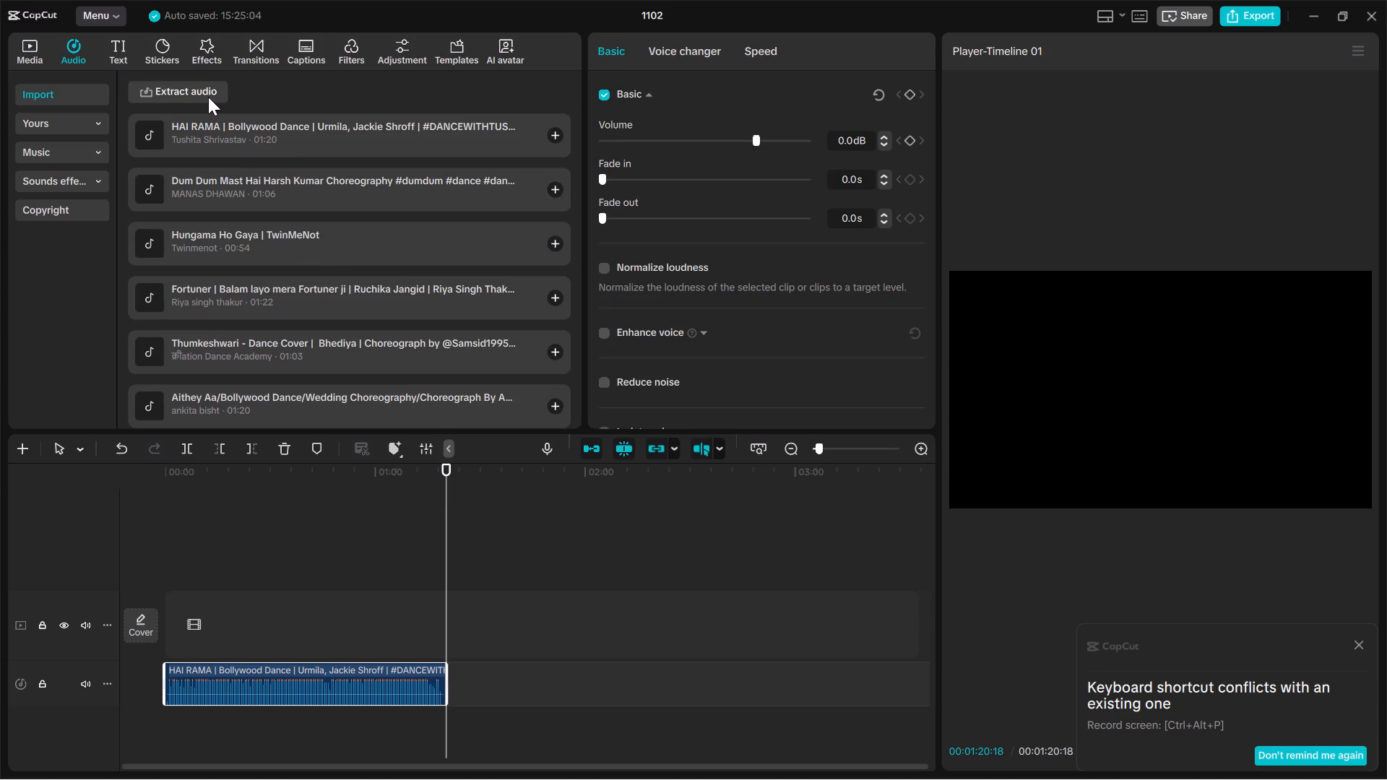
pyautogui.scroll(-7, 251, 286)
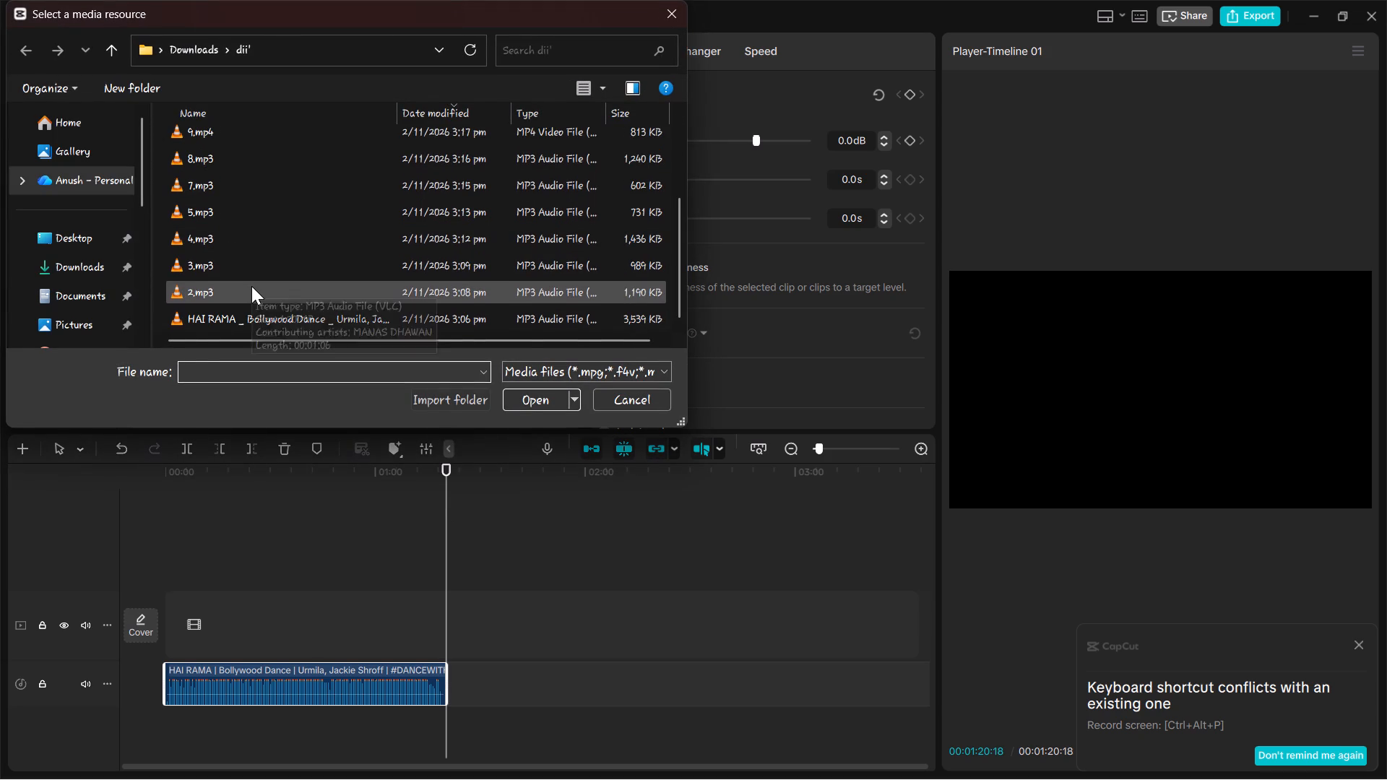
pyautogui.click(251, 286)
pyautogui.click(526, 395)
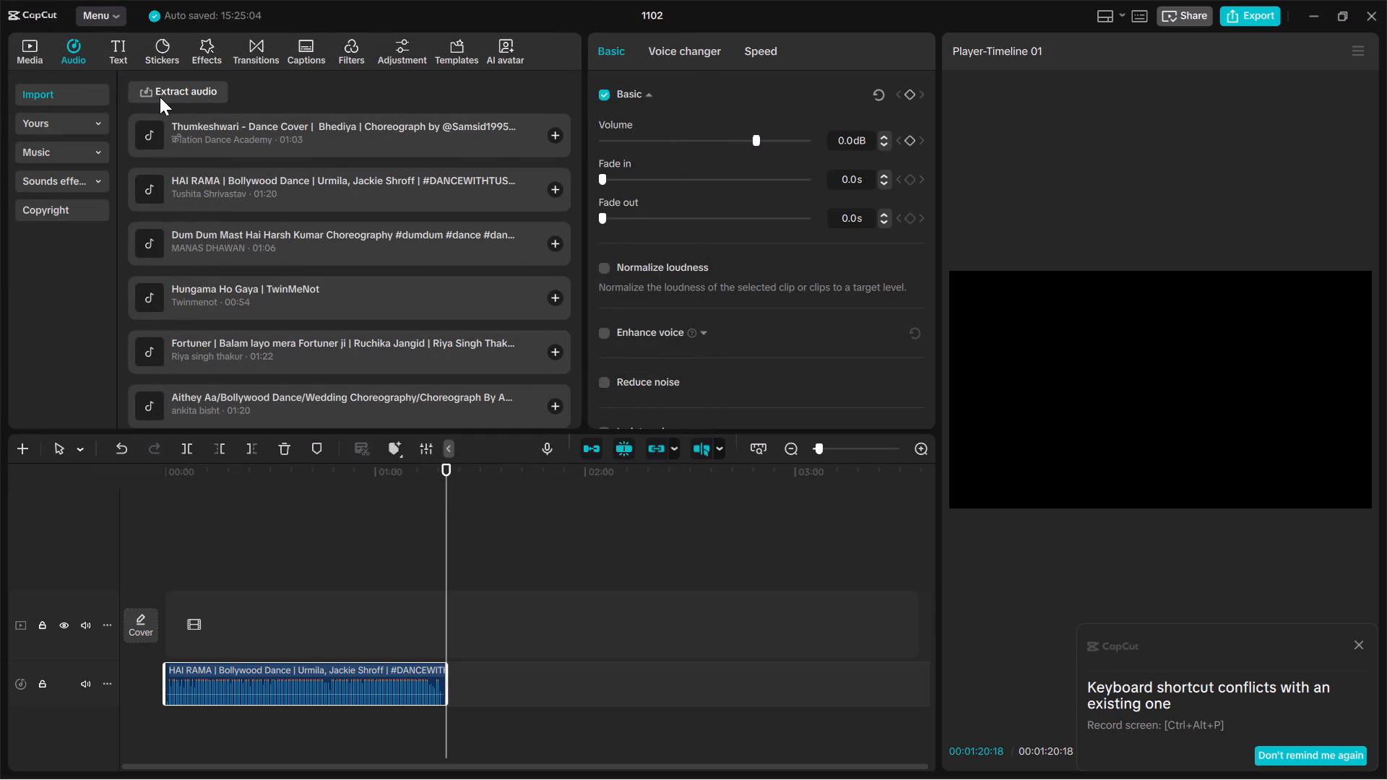
# Close the current project and create a fresh CapCut project.
pyautogui.click(1383, 22)
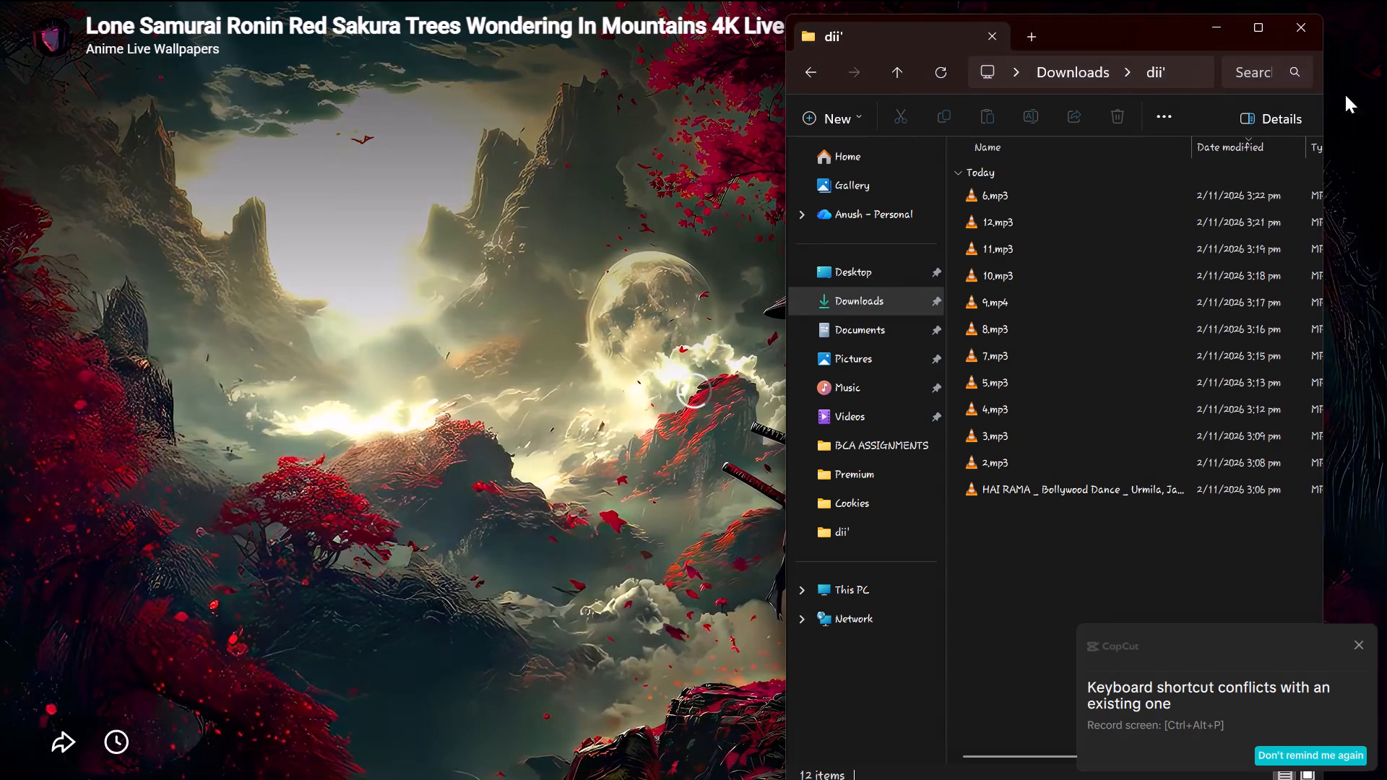
pyautogui.click(751, 109)
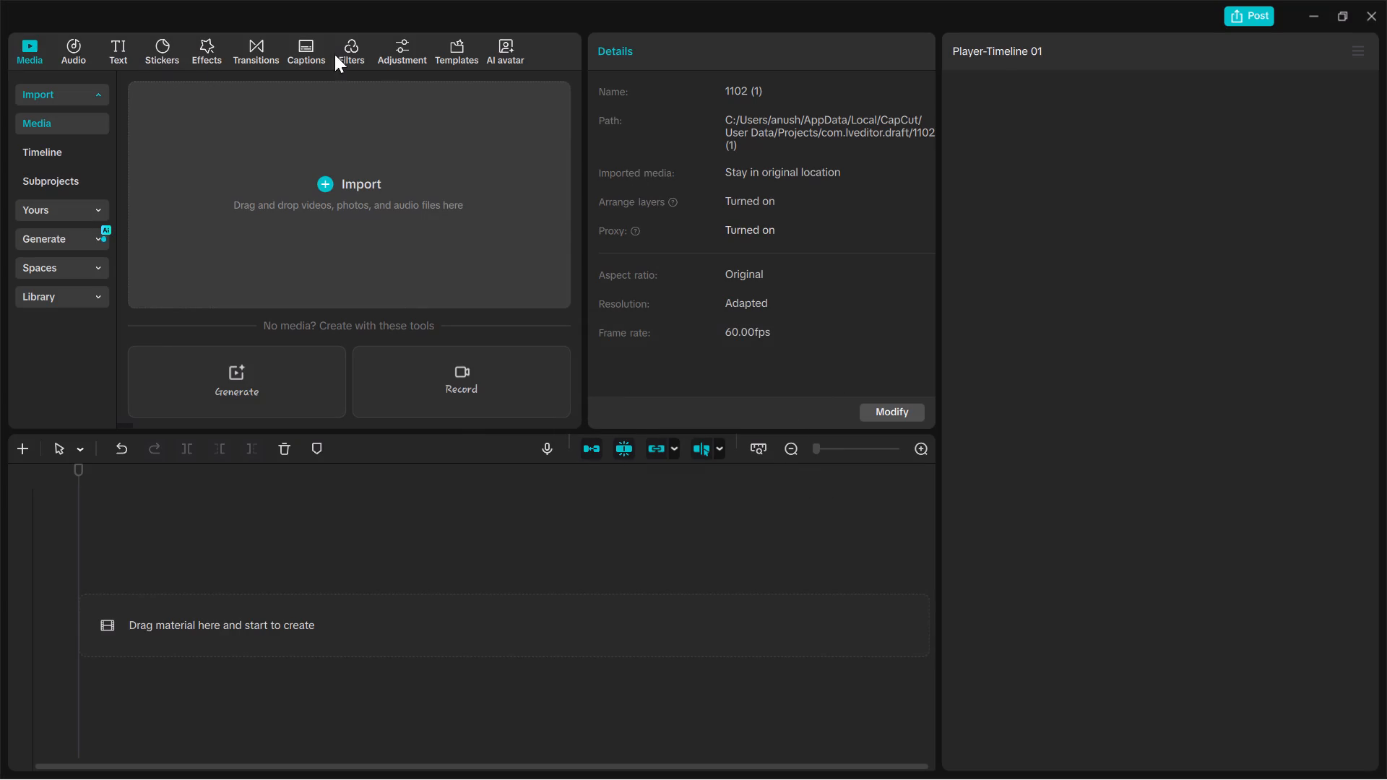
# Extract the HAI RAMA audio from dii', add it to the timeline, and move the playhead to the clip's end.
pyautogui.click(84, 51)
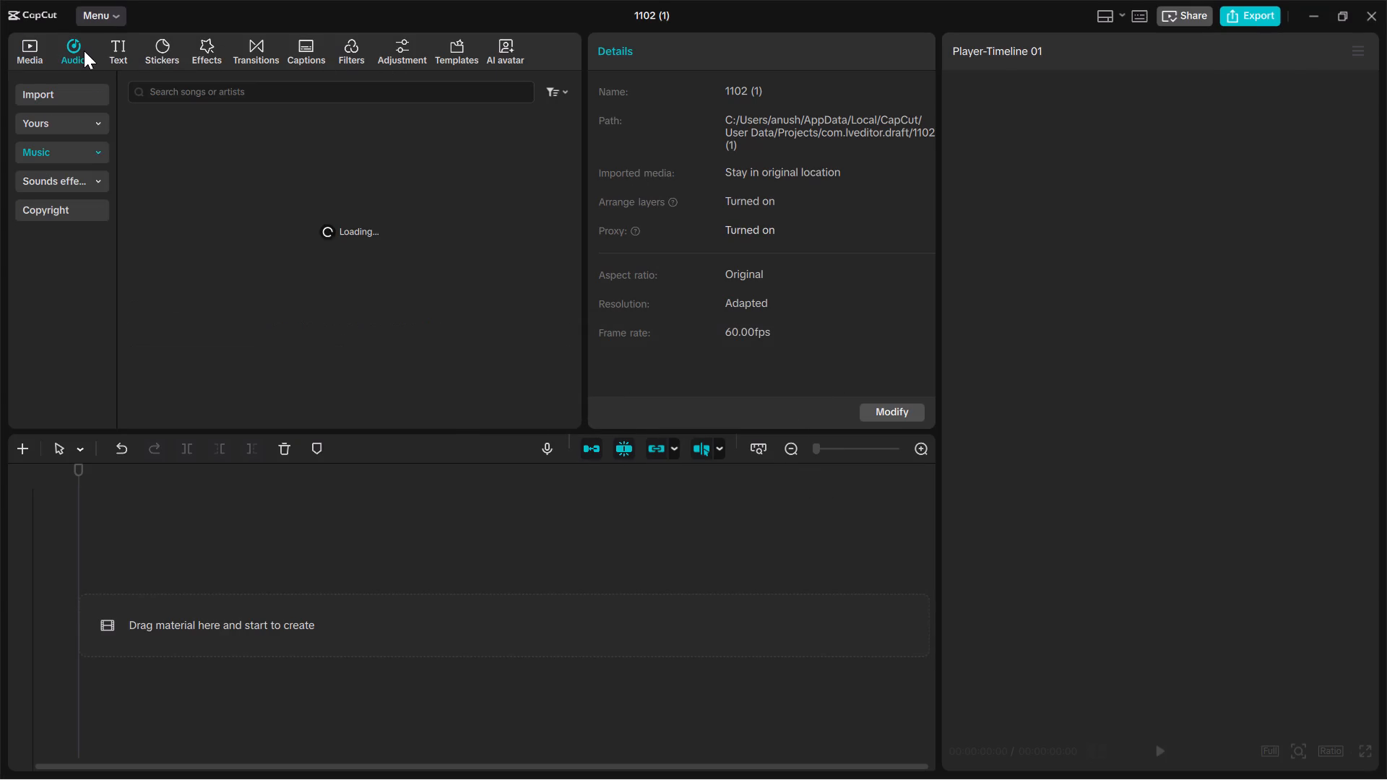
pyautogui.click(87, 94)
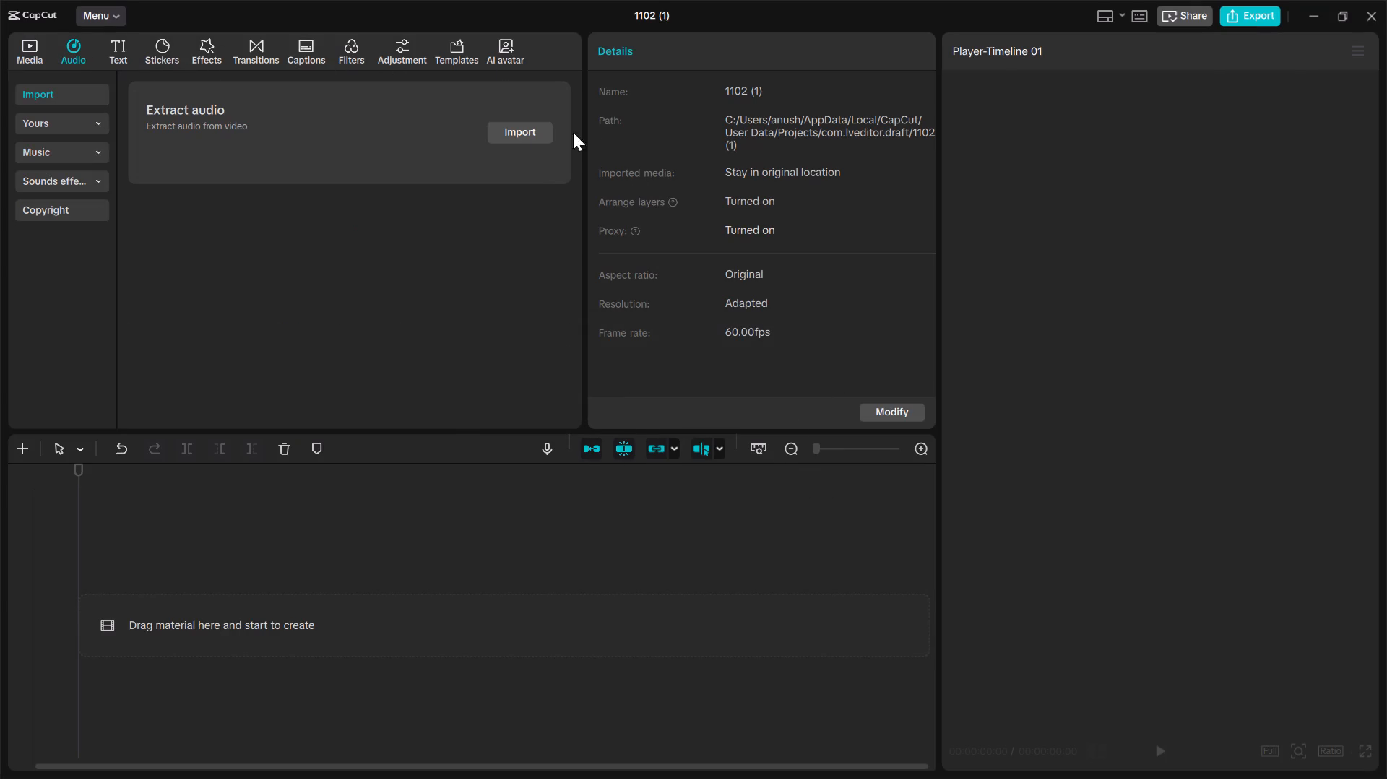
pyautogui.click(535, 132)
pyautogui.scroll(-6, 369, 277)
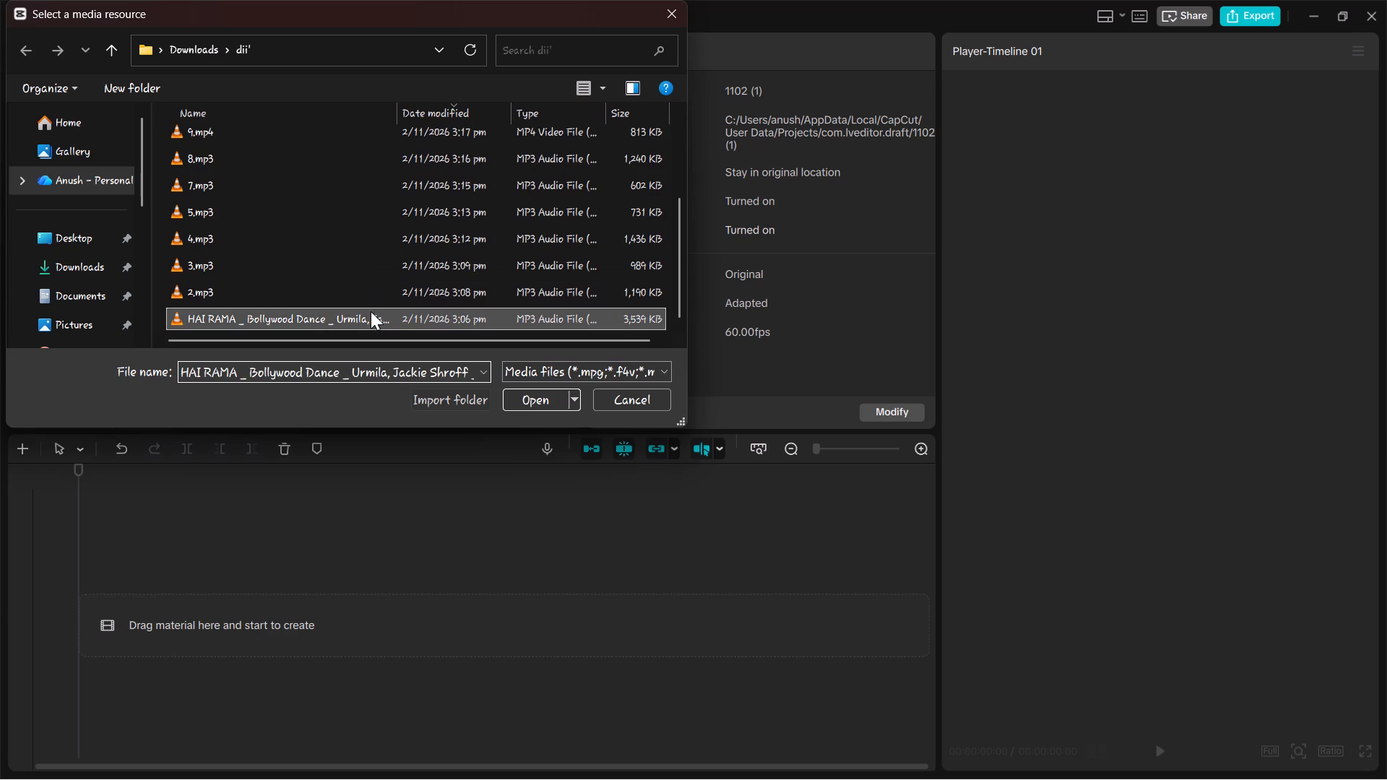
pyautogui.click(370, 311)
pyautogui.click(536, 403)
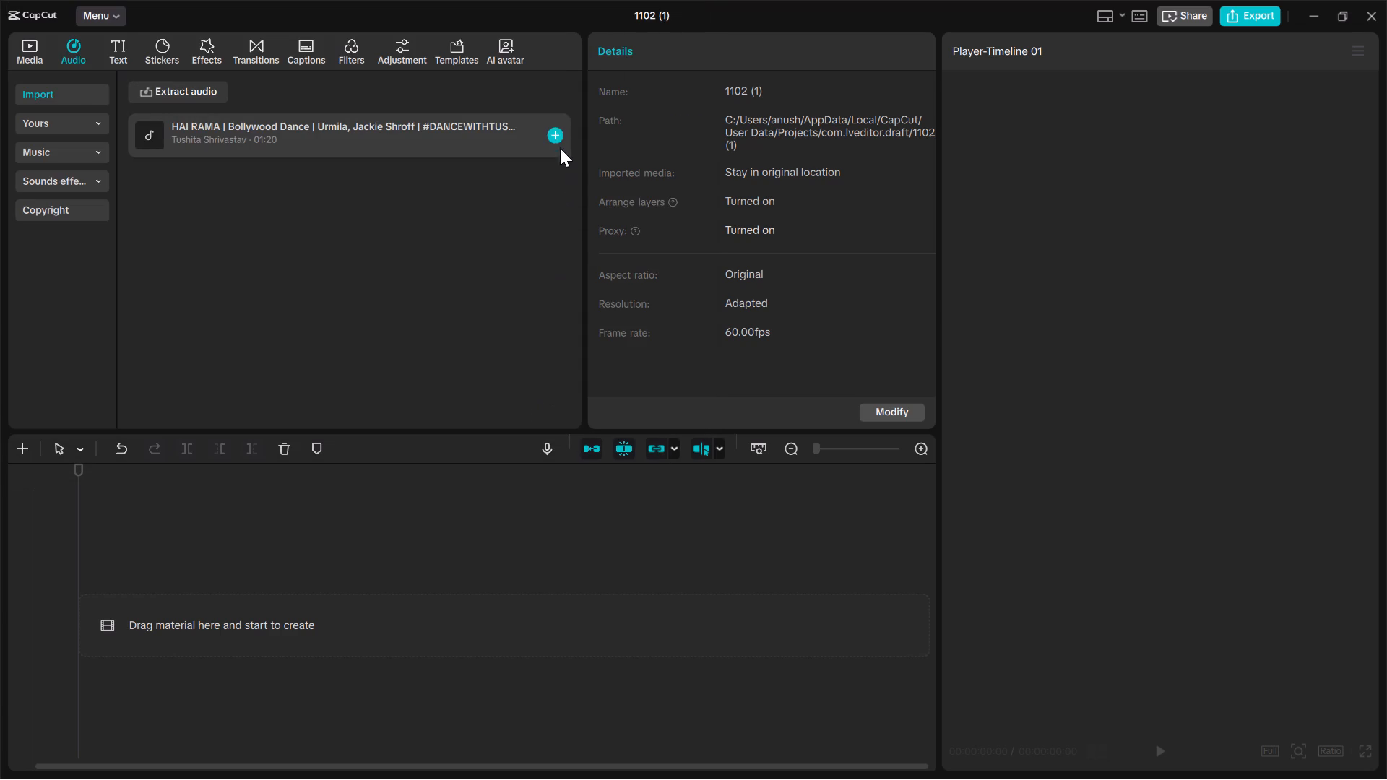
pyautogui.click(559, 133)
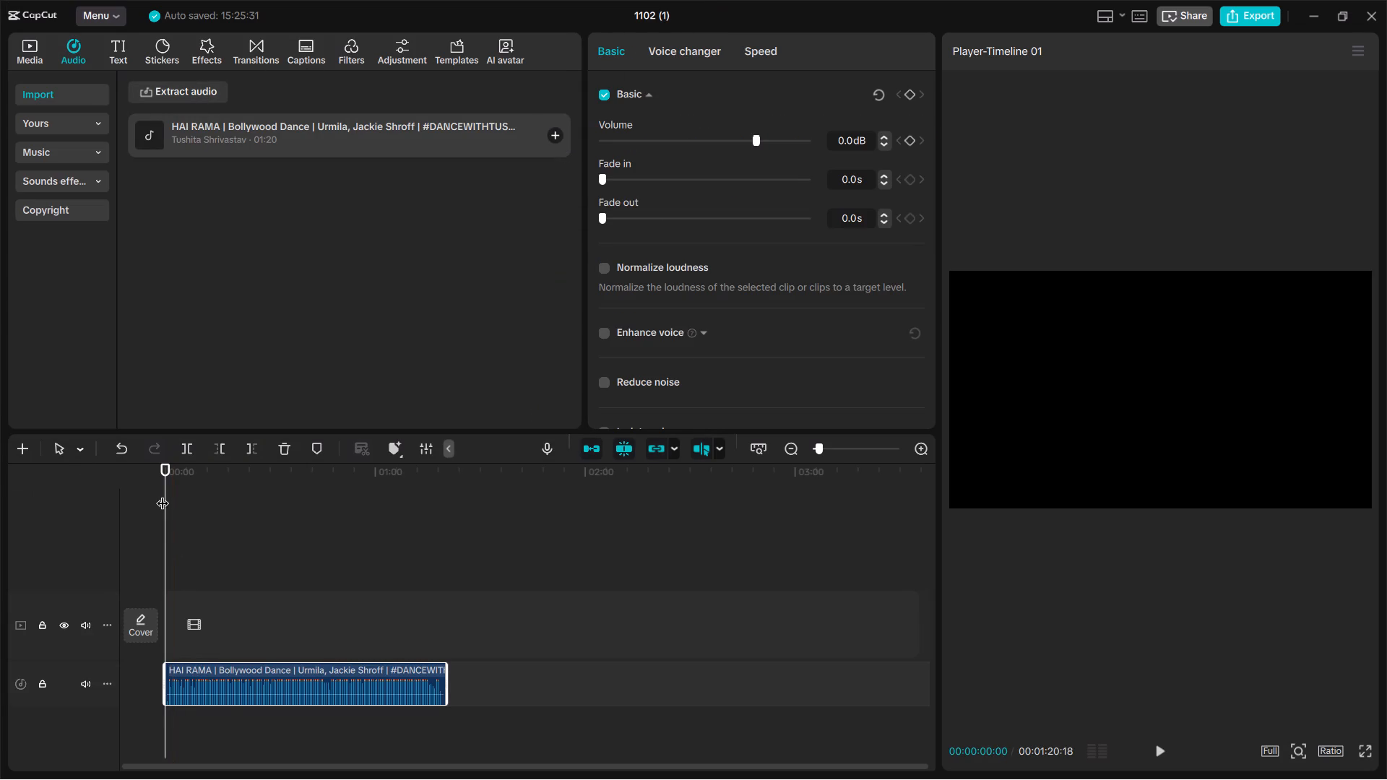
pyautogui.moveTo(163, 494); pyautogui.dragTo(454, 535)
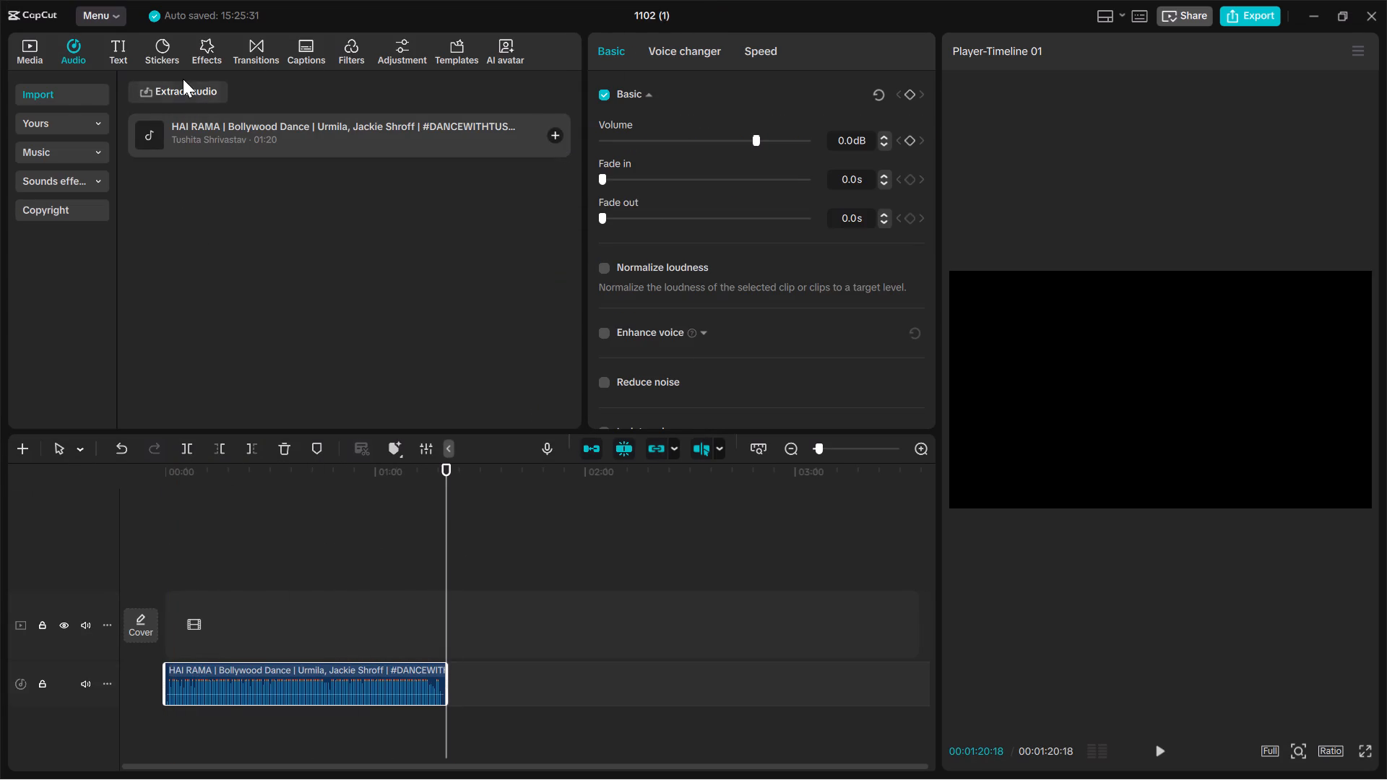
# Extract the audio from 2.mp3 in dii' and add it to the timeline right after the HAI RAMA clip.
pyautogui.click(183, 91)
pyautogui.scroll(-10, 241, 258)
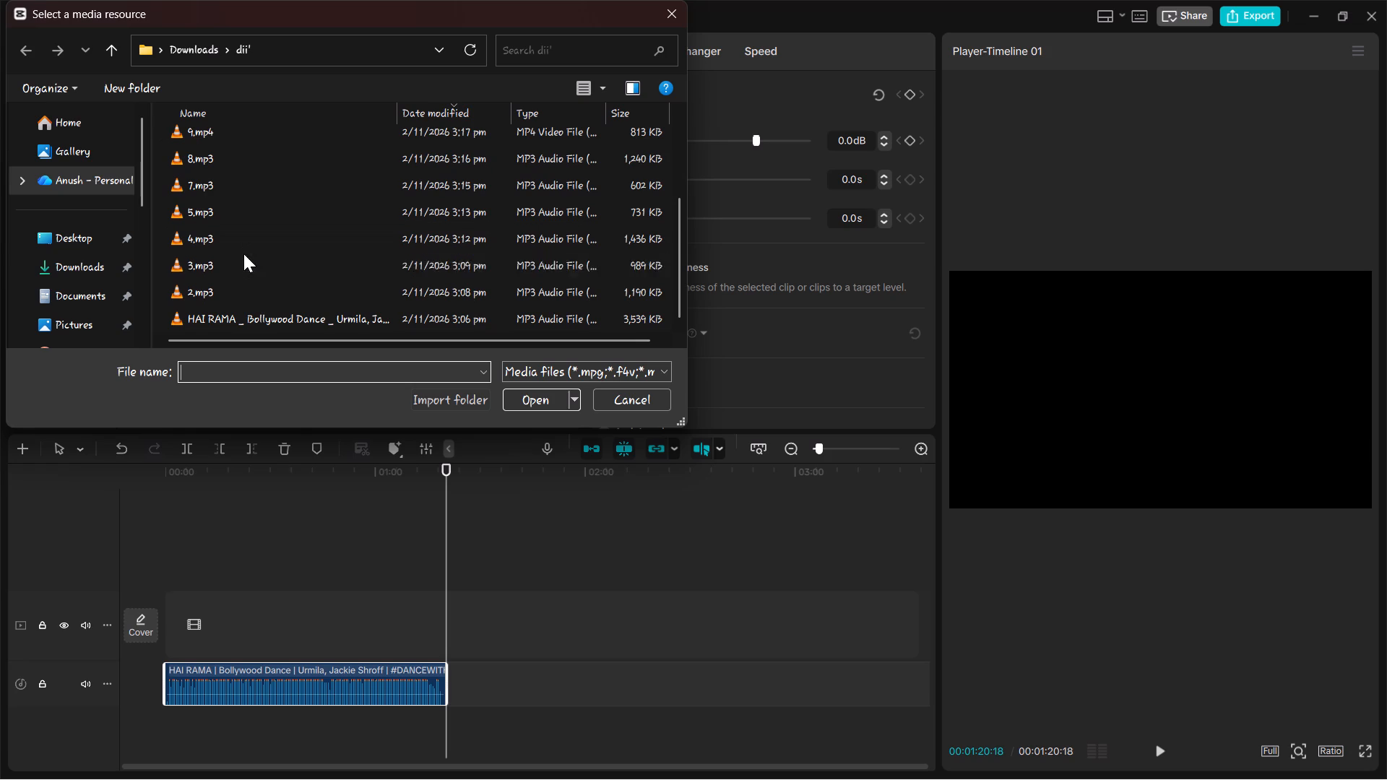
pyautogui.scroll(-1, 243, 253)
pyautogui.click(240, 287)
pyautogui.click(555, 402)
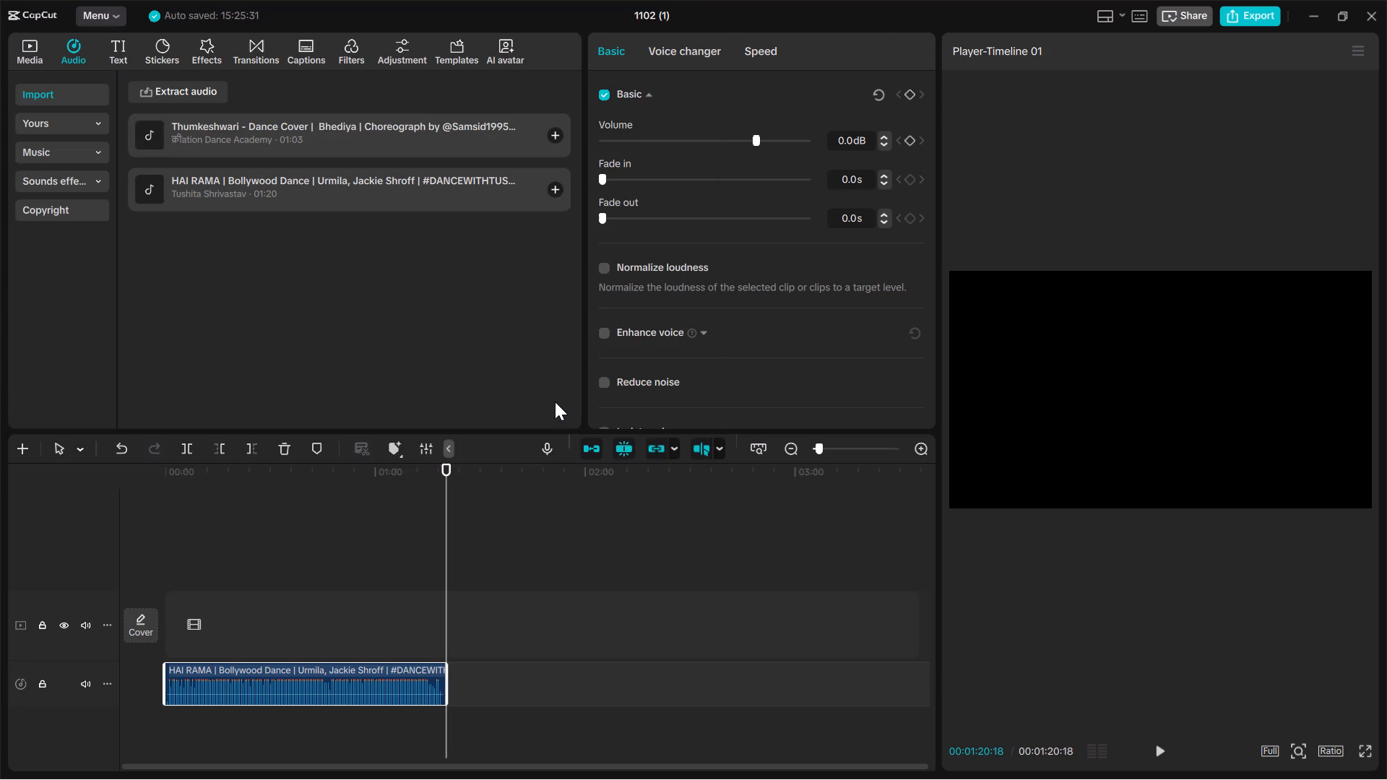
pyautogui.click(550, 131)
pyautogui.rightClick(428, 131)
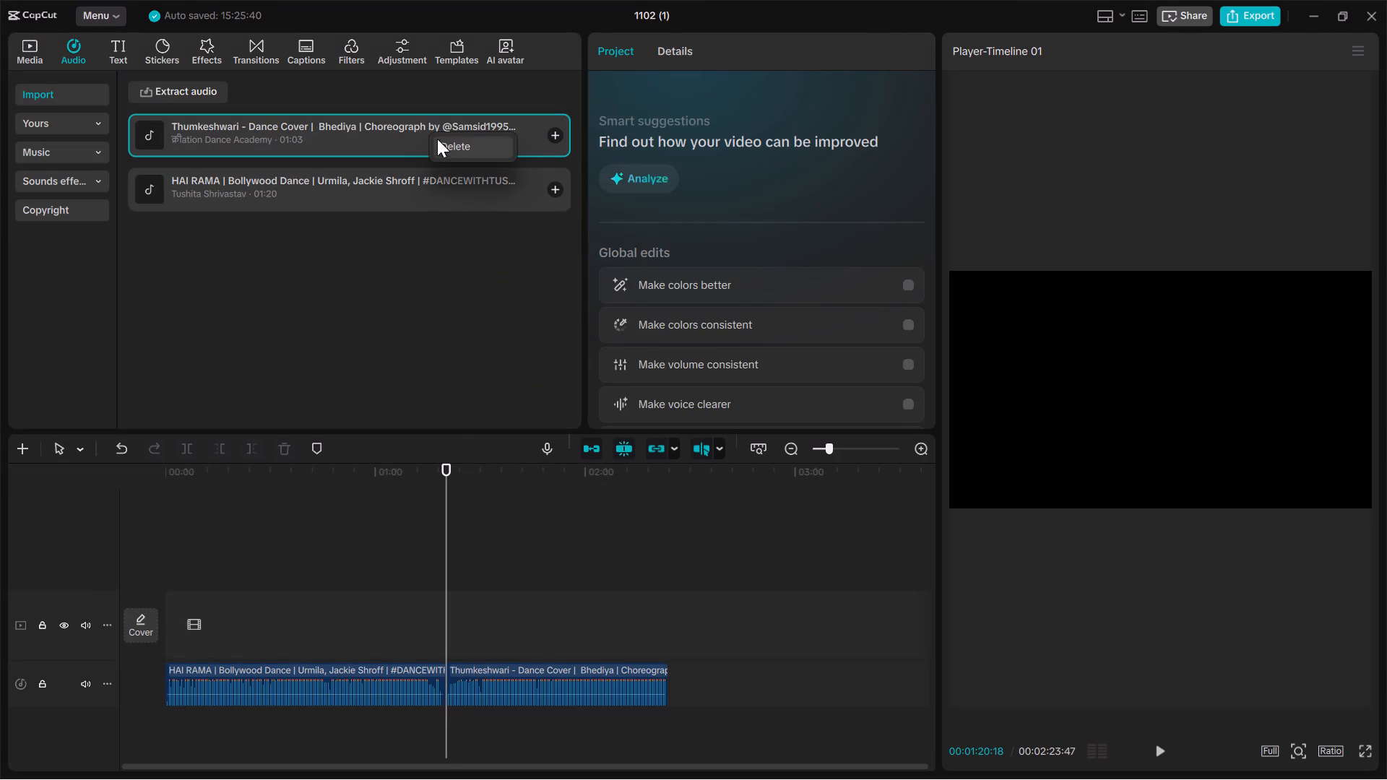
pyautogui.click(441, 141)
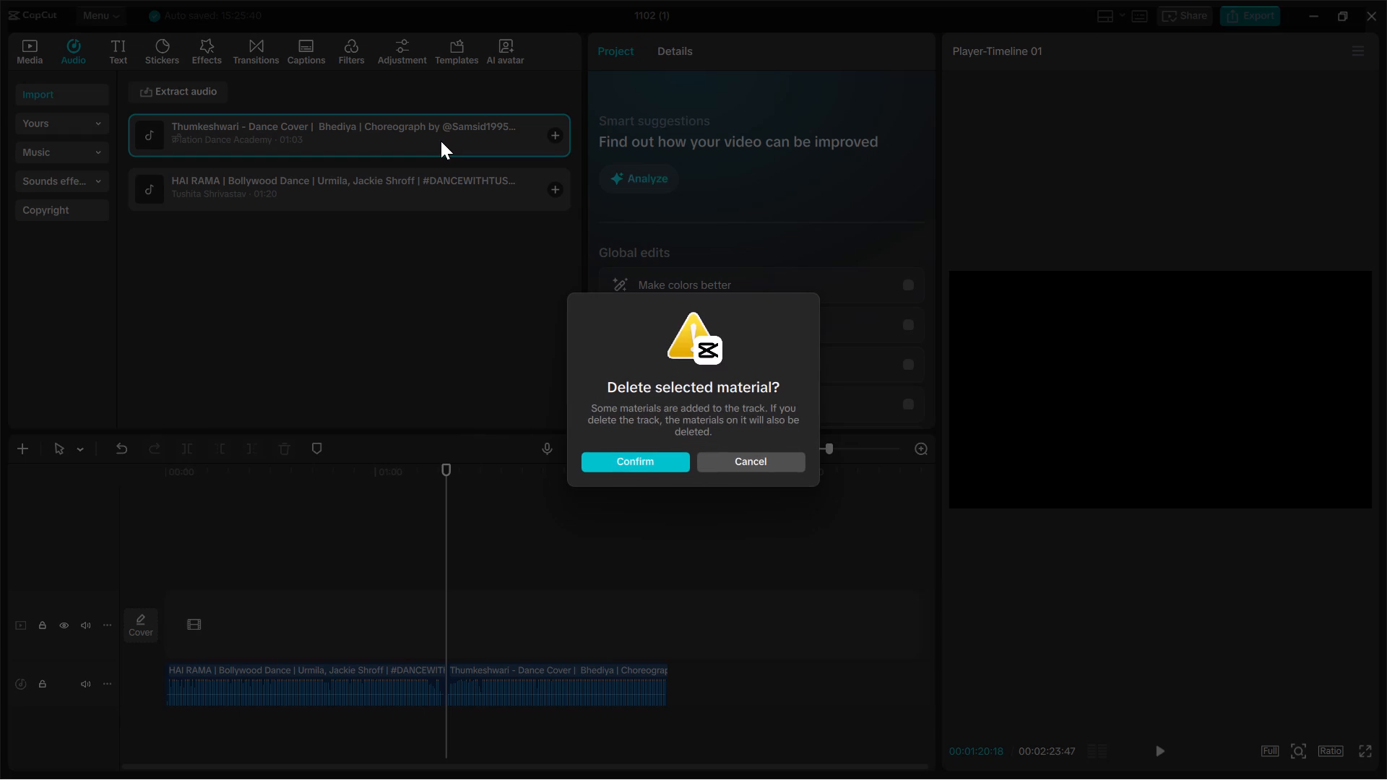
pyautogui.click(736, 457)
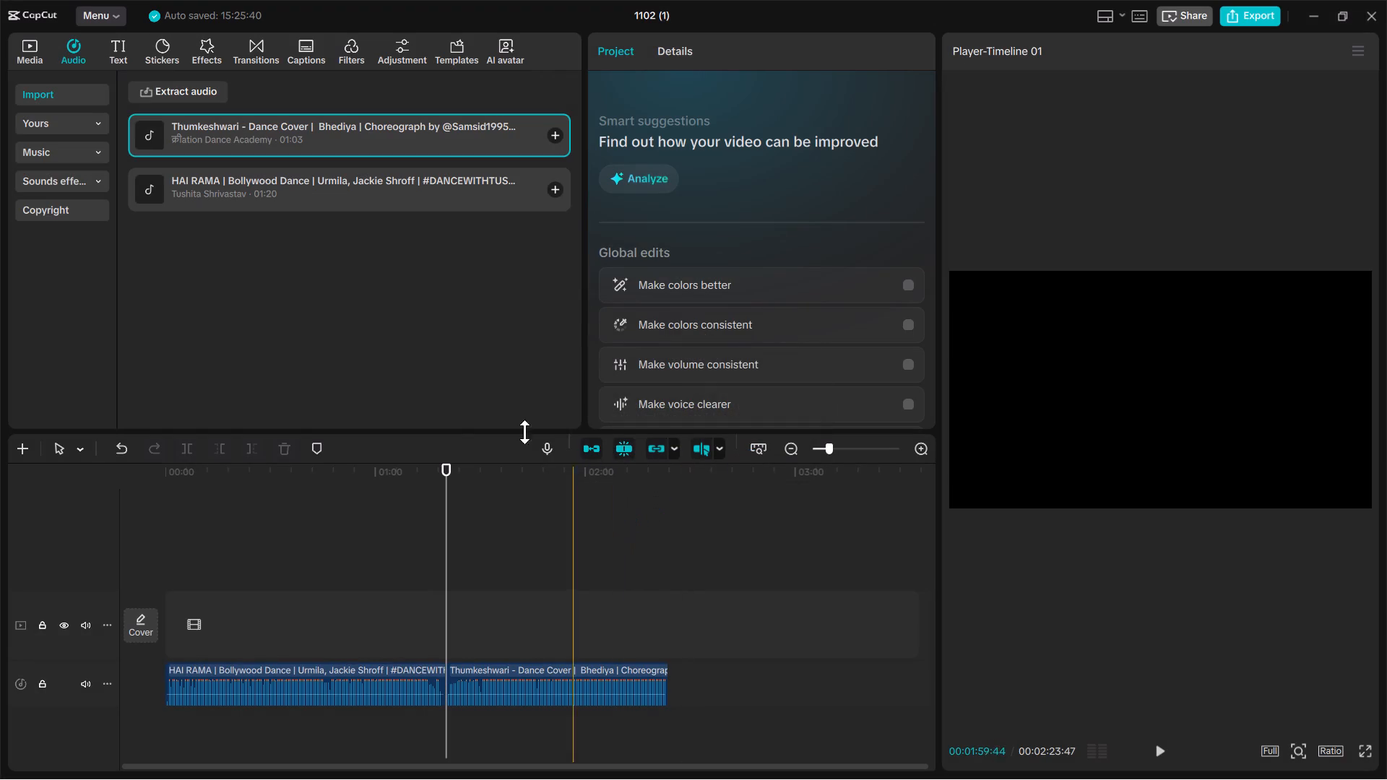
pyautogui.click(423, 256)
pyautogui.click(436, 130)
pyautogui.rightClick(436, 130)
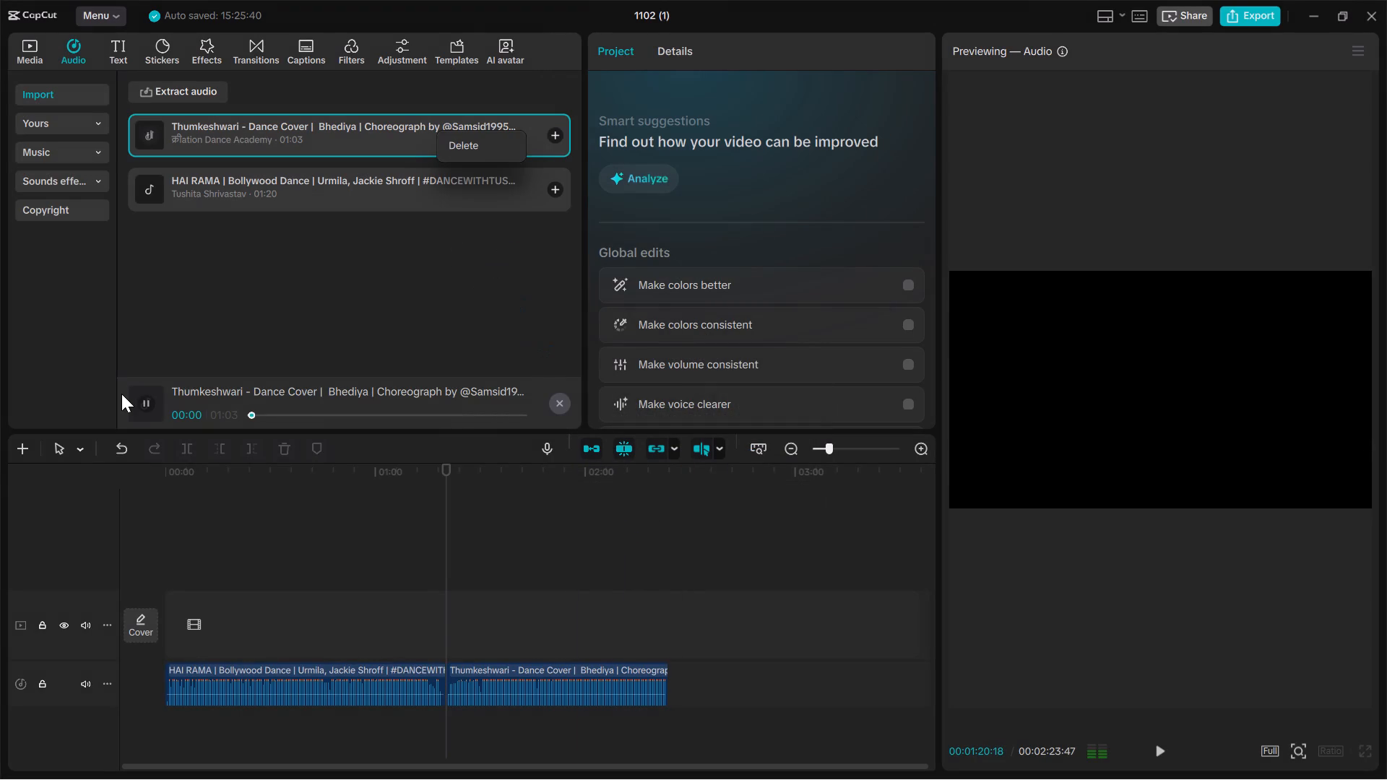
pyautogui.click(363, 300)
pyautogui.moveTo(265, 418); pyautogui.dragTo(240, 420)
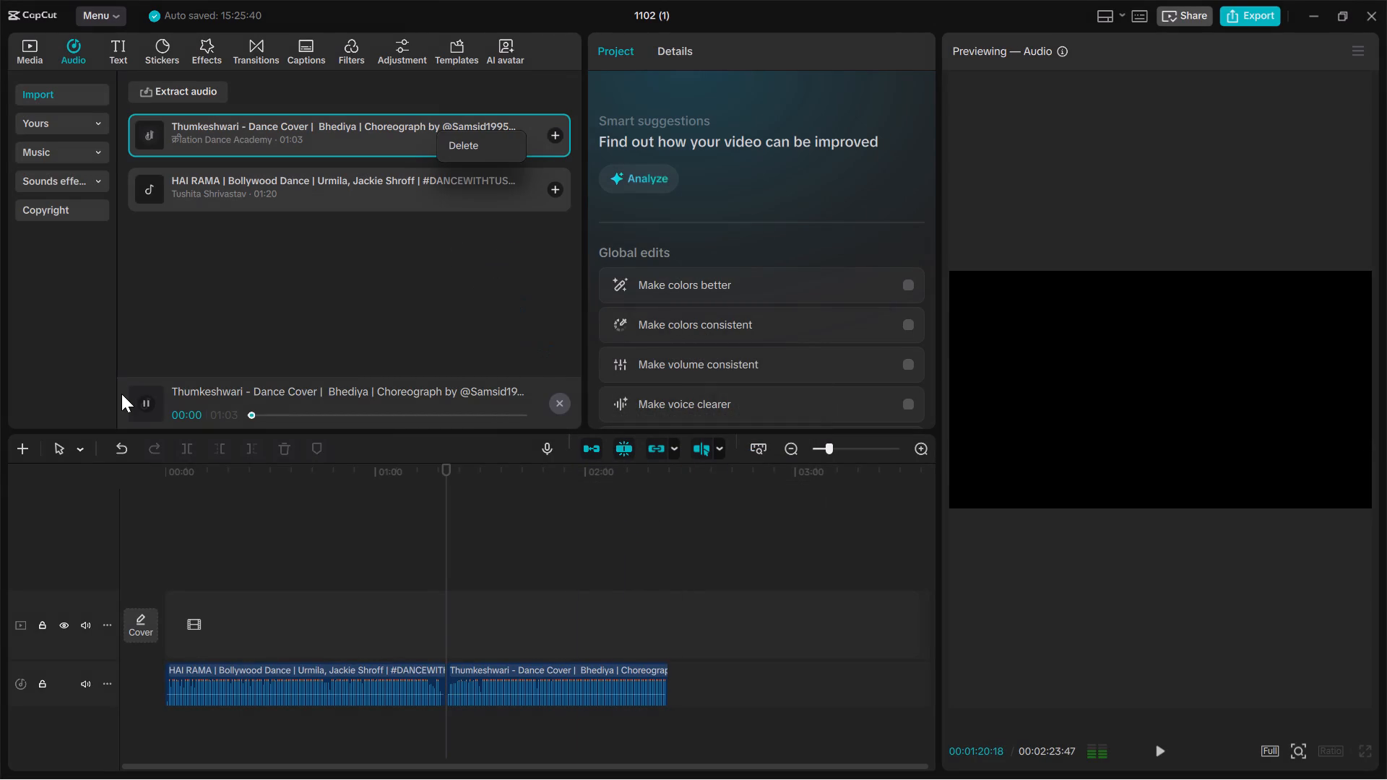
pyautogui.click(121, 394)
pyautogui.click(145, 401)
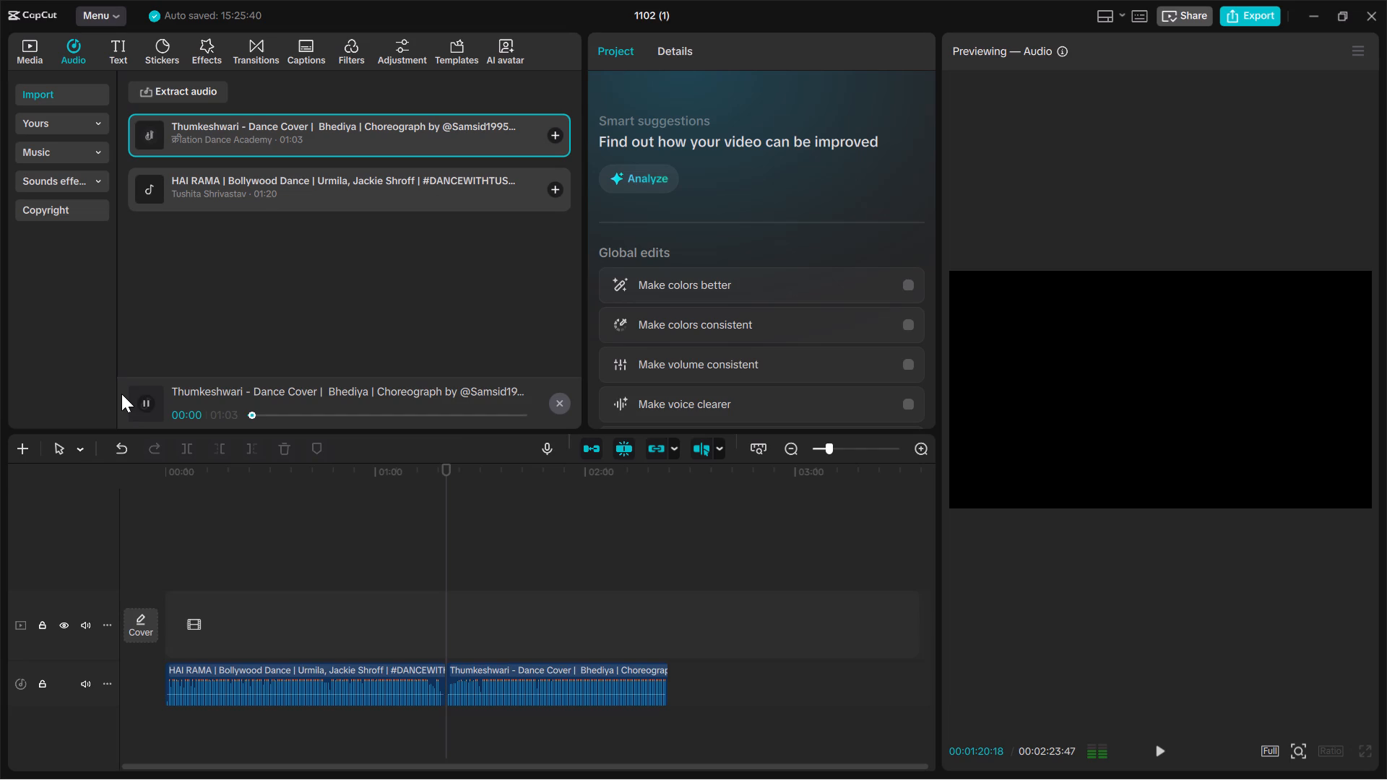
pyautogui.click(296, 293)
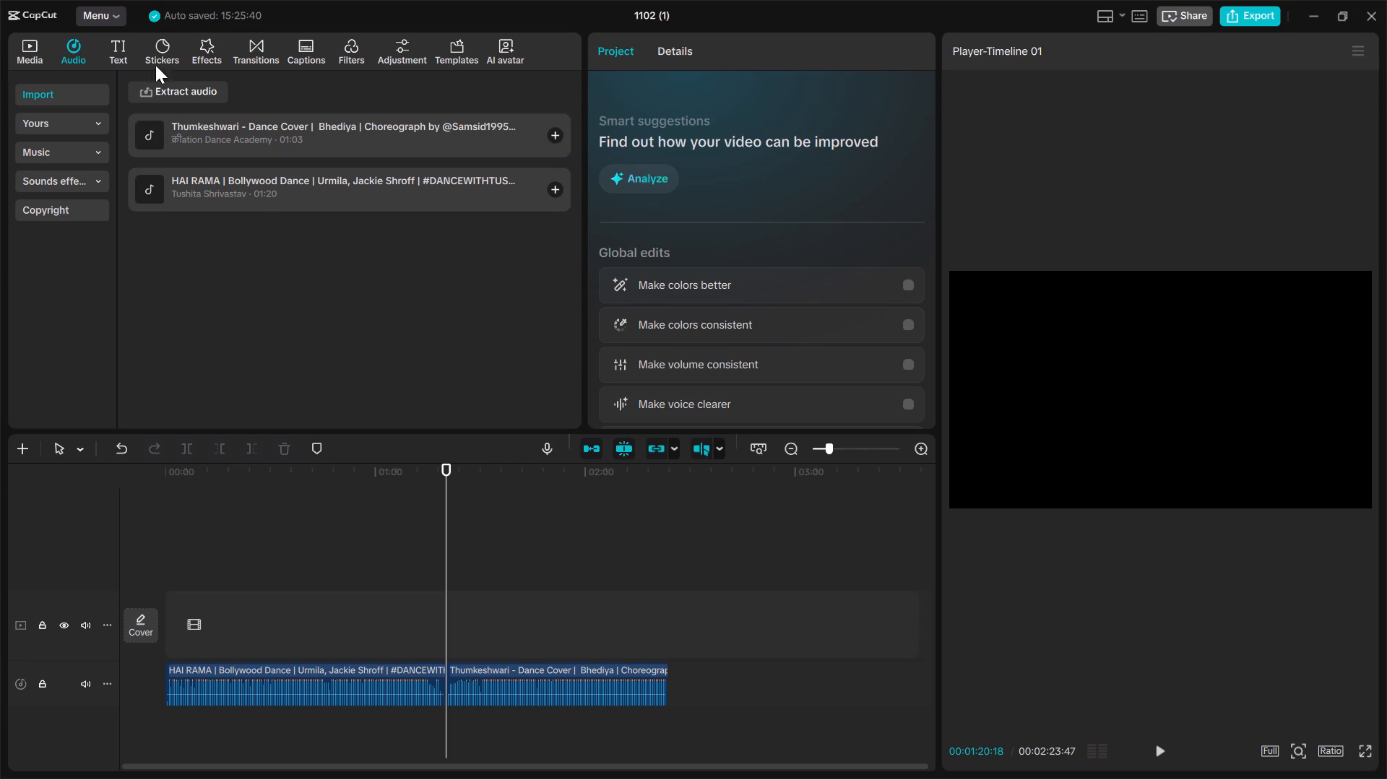
# Extract the audio from 3.mp3 and add it to the timeline with the playhead at the end of the Thumkeshwari clip.
pyautogui.click(165, 95)
pyautogui.scroll(-6, 293, 297)
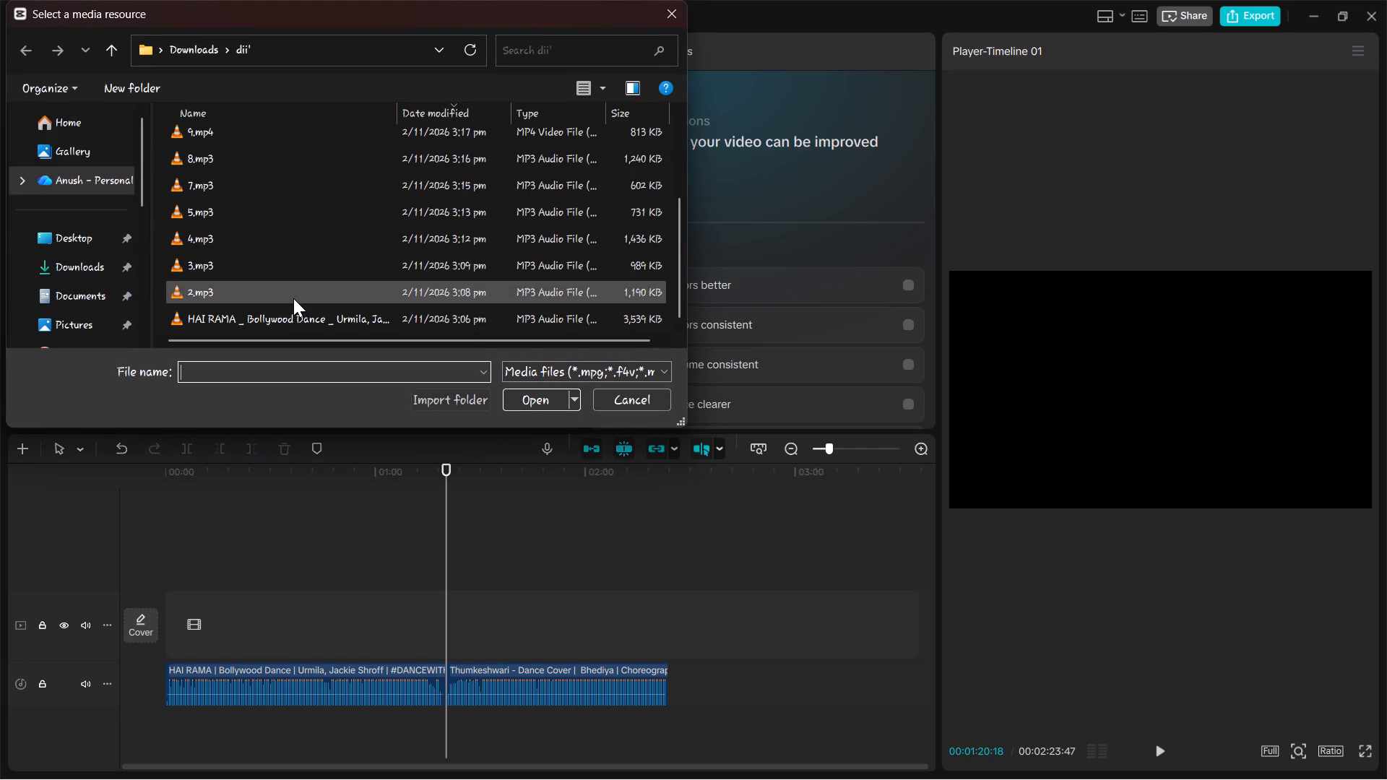
pyautogui.scroll(-3, 293, 298)
pyautogui.click(292, 272)
pyautogui.click(551, 404)
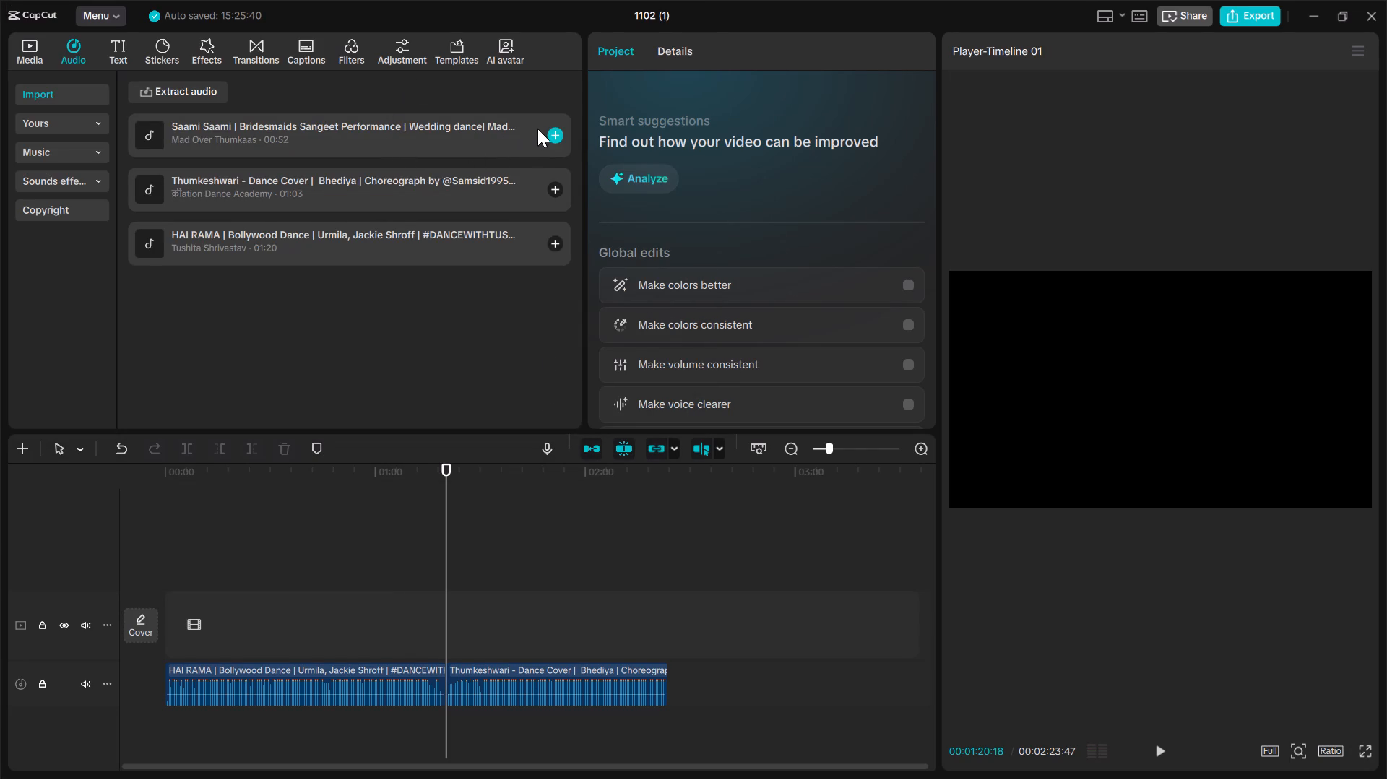
pyautogui.moveTo(446, 480); pyautogui.dragTo(623, 493)
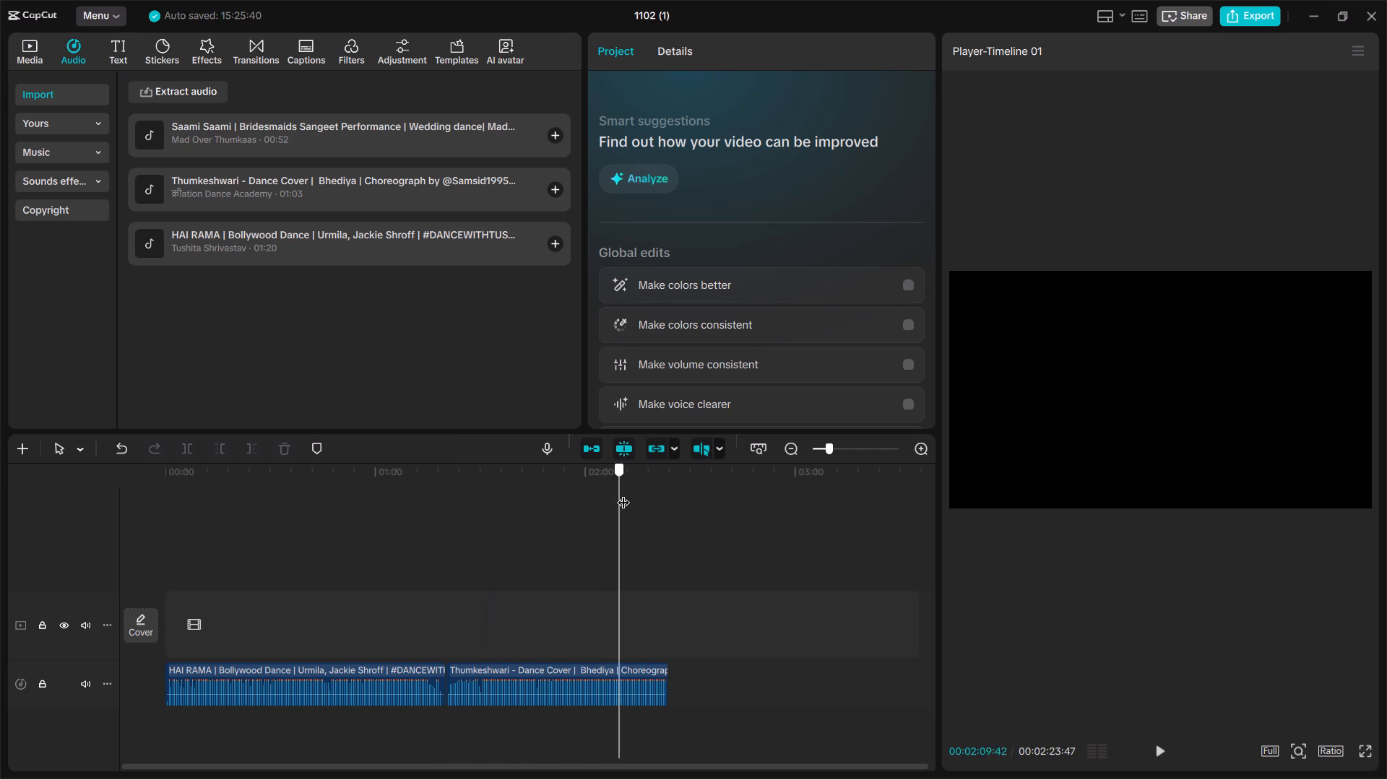
pyautogui.moveTo(623, 493); pyautogui.dragTo(666, 493)
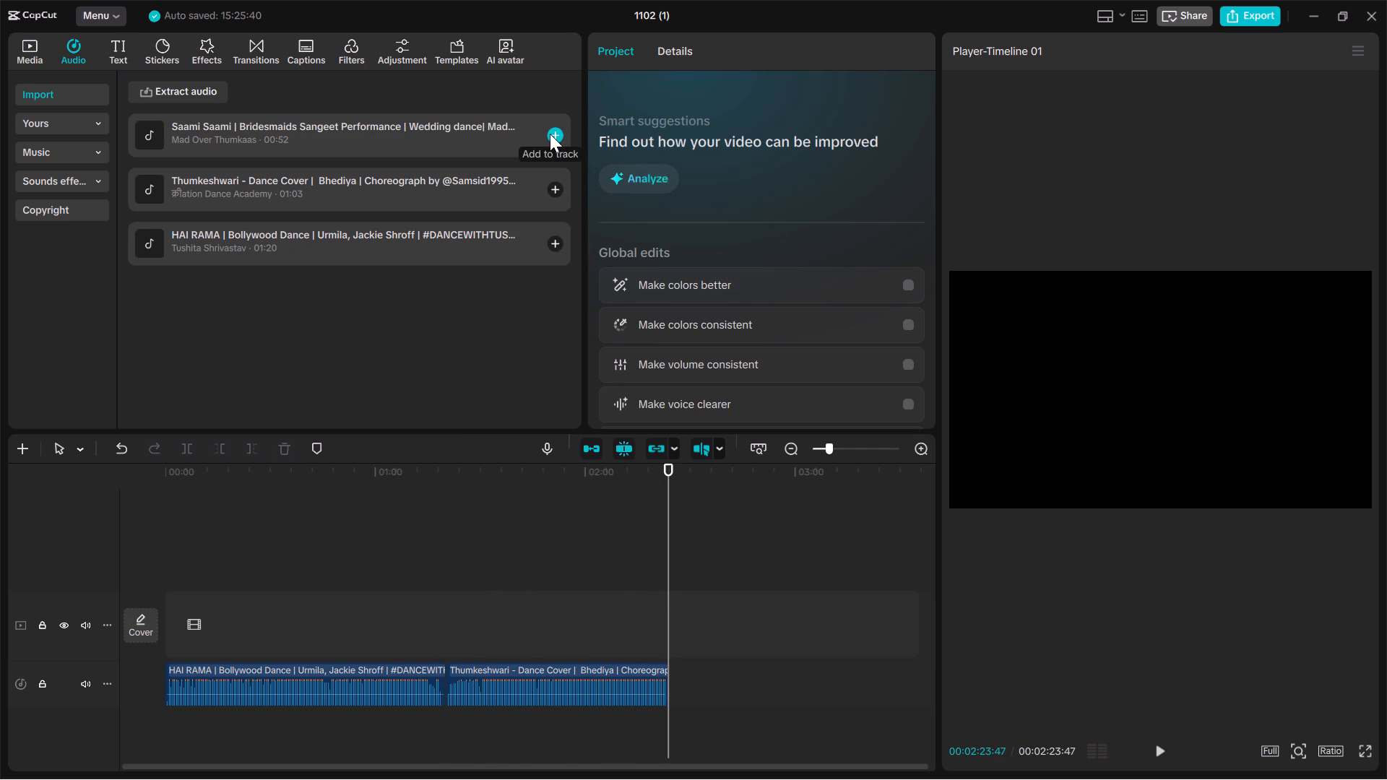
pyautogui.click(550, 134)
# Extract the audio from 4.mp3 and add it to the timeline with the playhead at the end of the Saami Saami clip.
pyautogui.click(176, 92)
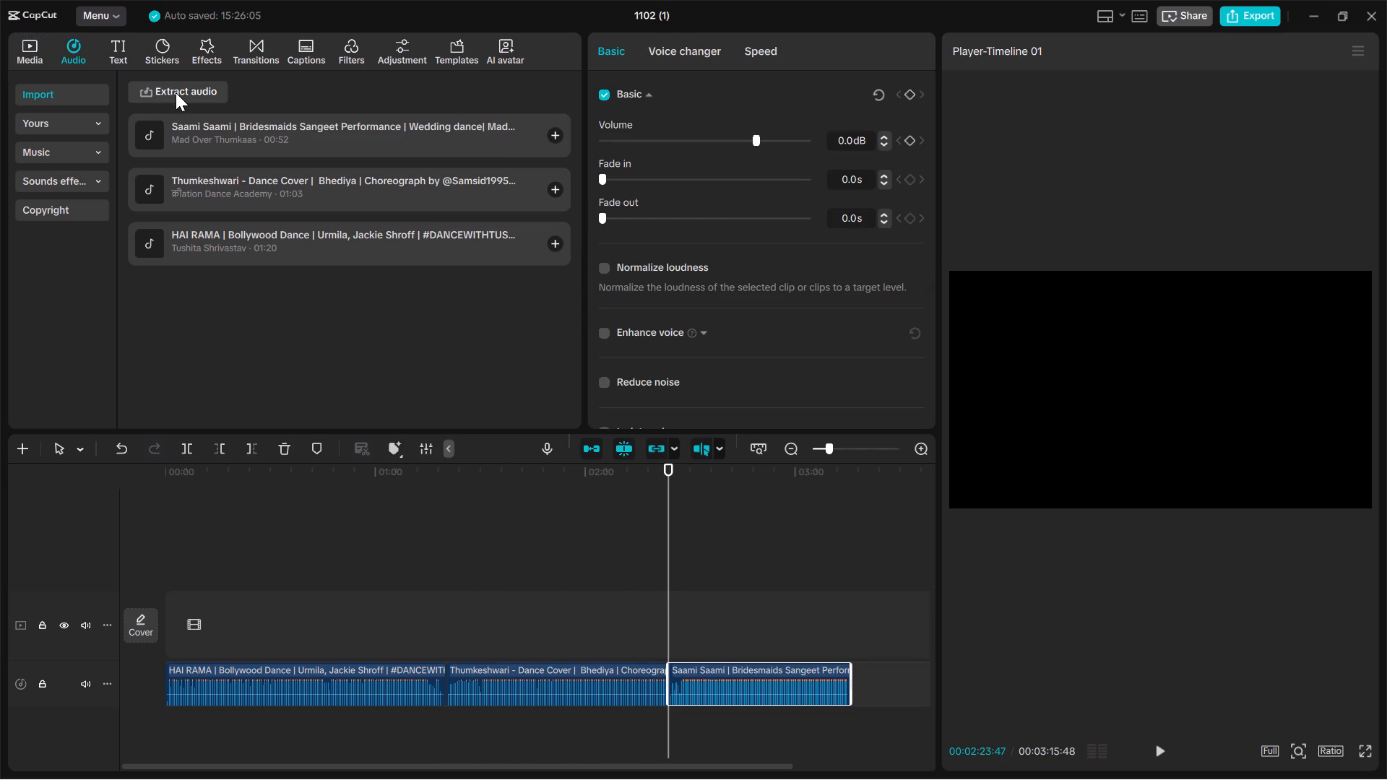
pyautogui.scroll(-4, 291, 344)
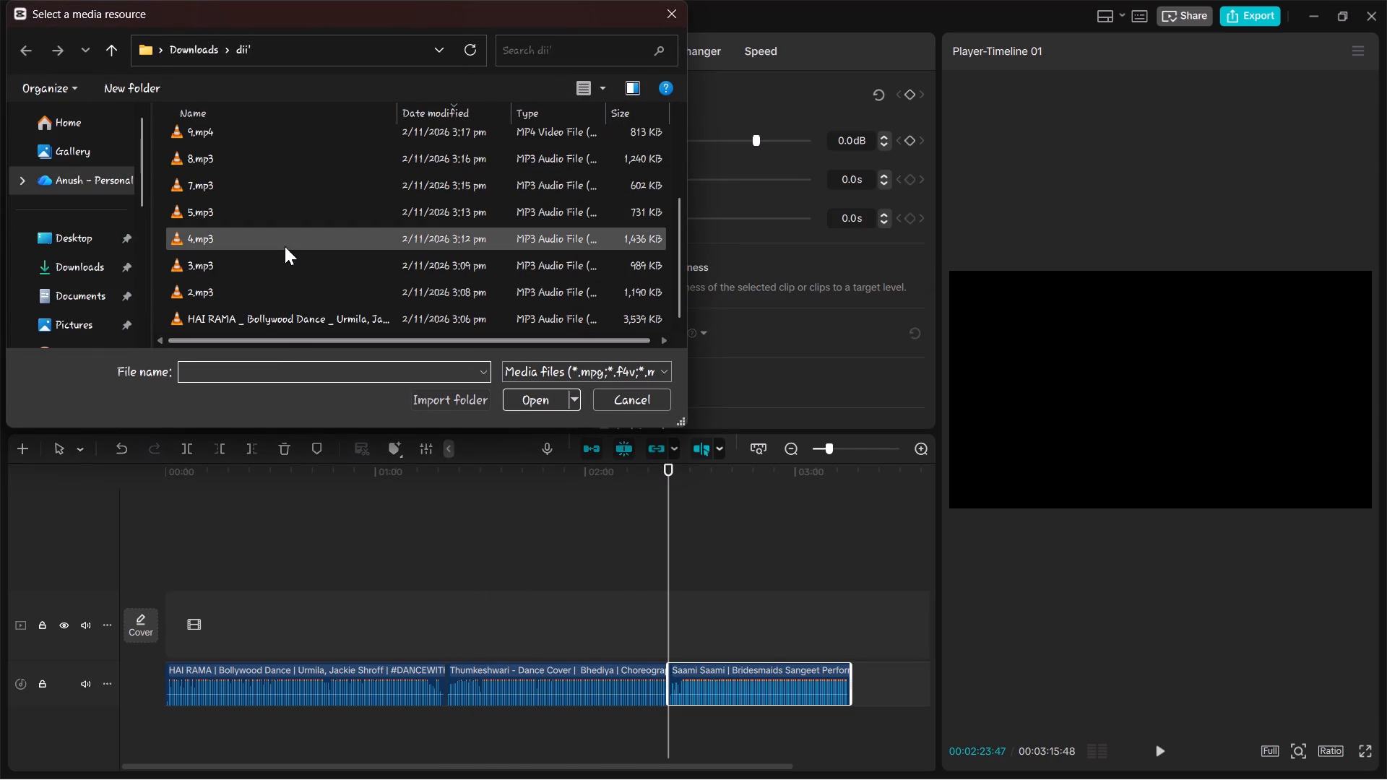
pyautogui.moveTo(283, 238); pyautogui.dragTo(445, 241)
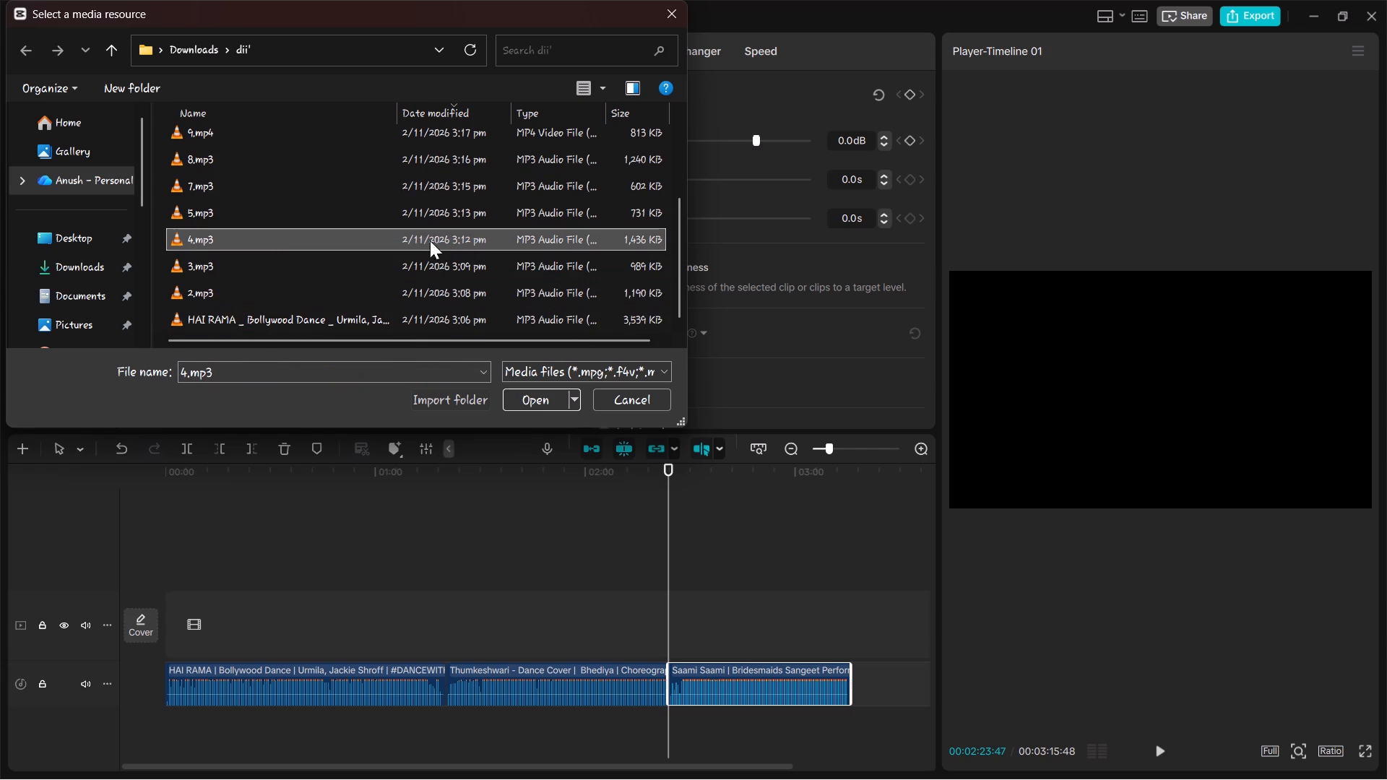
pyautogui.moveTo(421, 238); pyautogui.dragTo(899, 703)
pyautogui.click(546, 398)
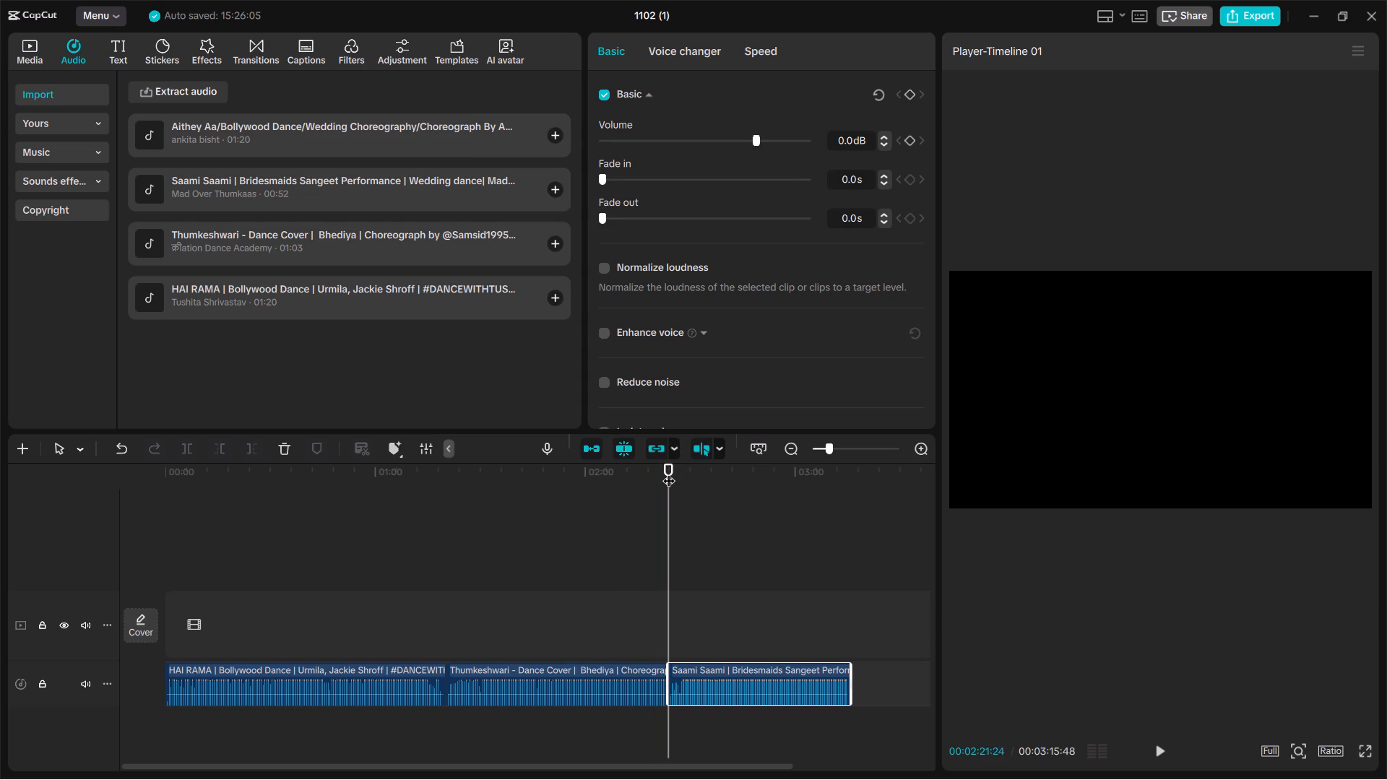
pyautogui.moveTo(670, 471); pyautogui.dragTo(860, 483)
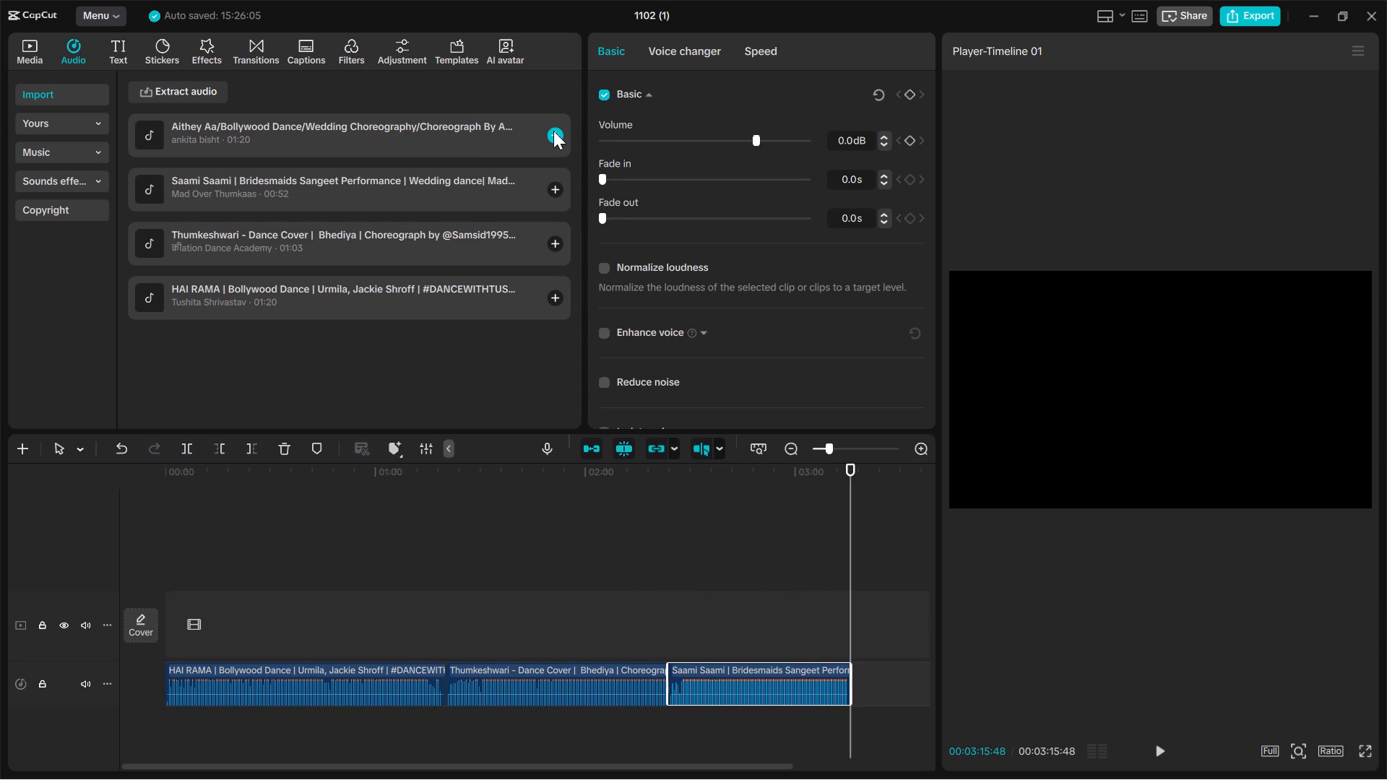
pyautogui.click(553, 131)
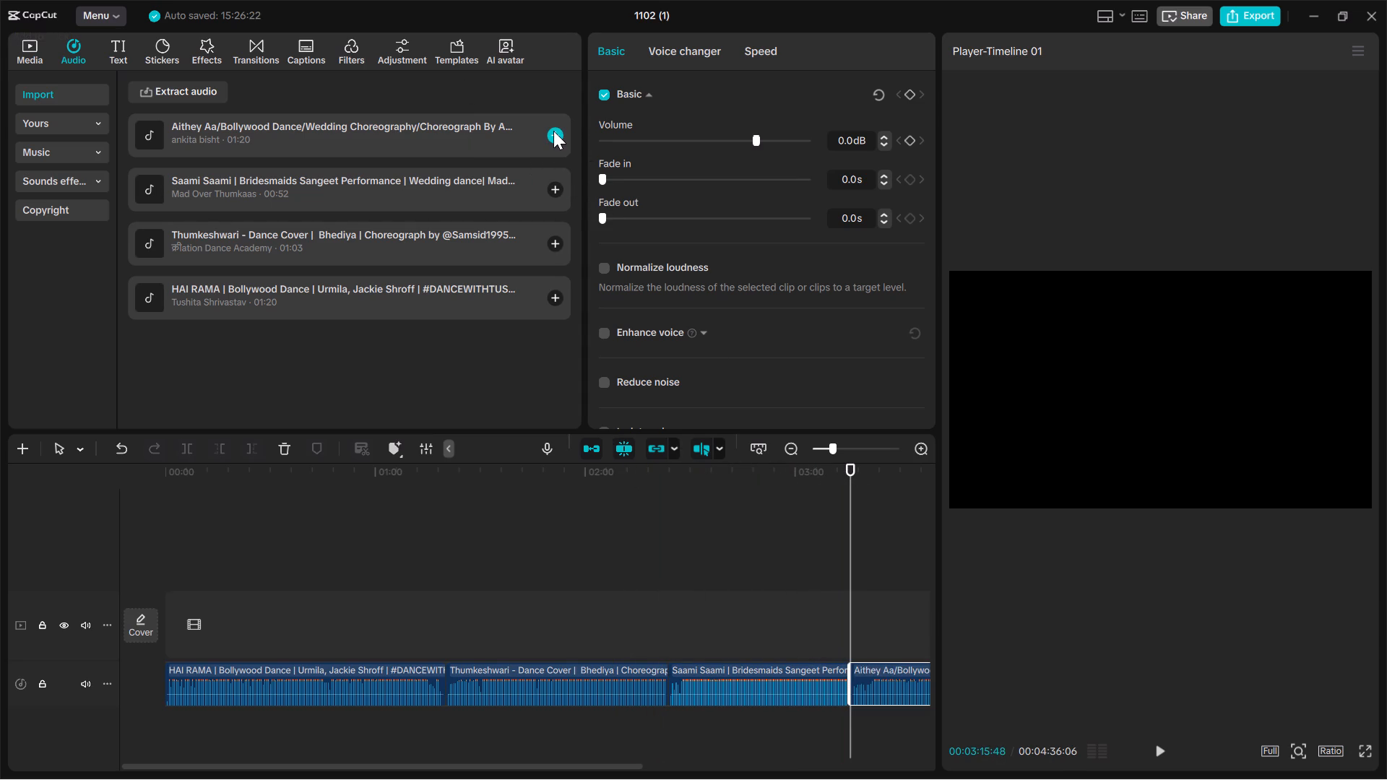
# Move the playhead to the end of the Aithey Aa clip, extract the audio from 5.mp3, and add it there.
pyautogui.moveTo(849, 469); pyautogui.dragTo(852, 471)
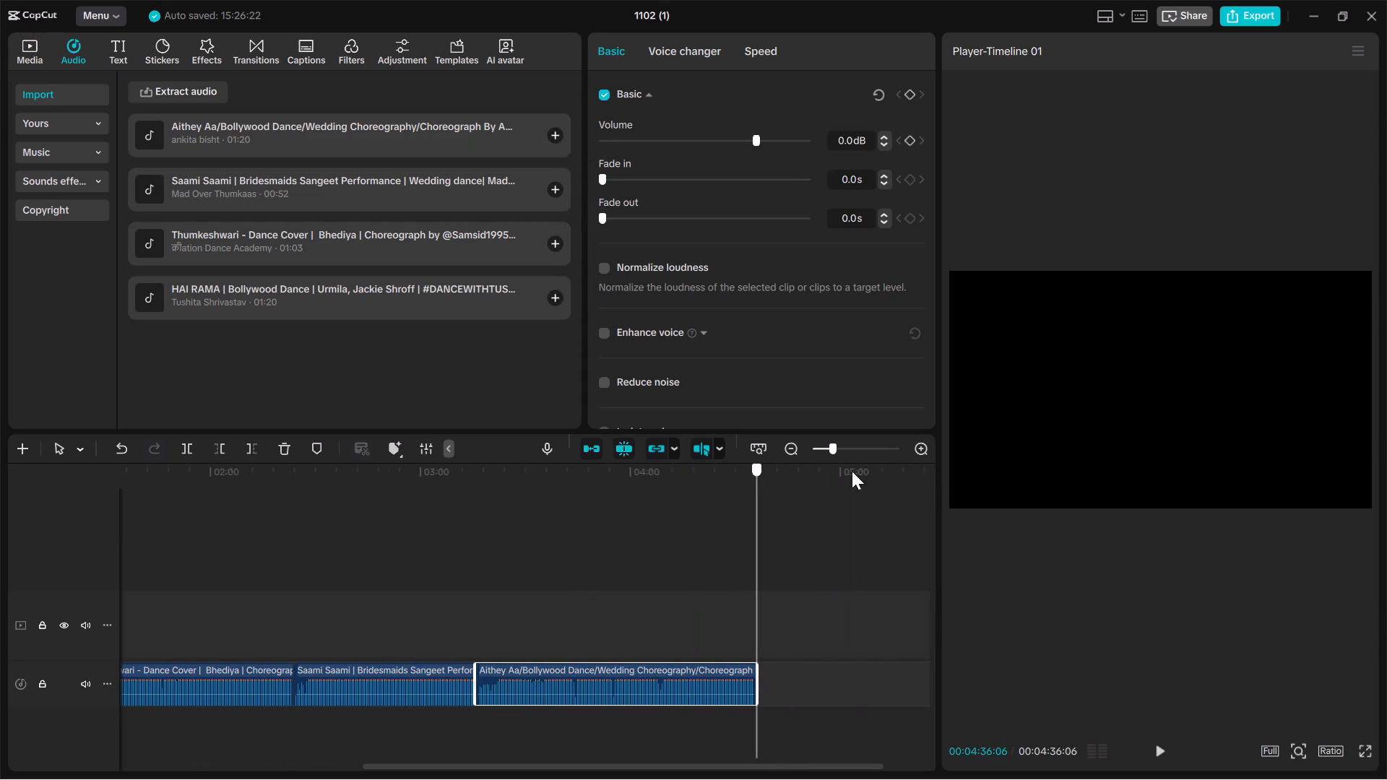
pyautogui.moveTo(852, 471); pyautogui.dragTo(834, 471)
pyautogui.click(207, 92)
pyautogui.scroll(-2, 285, 301)
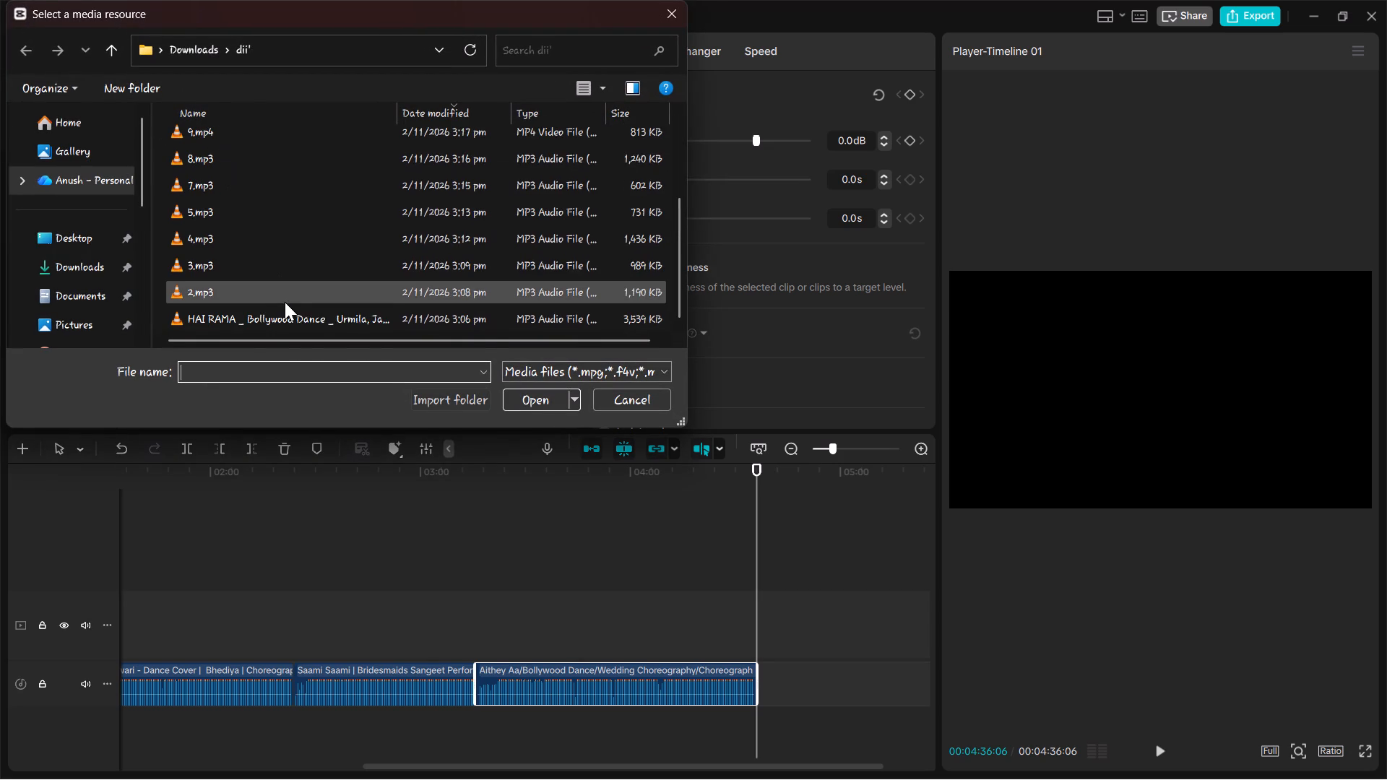
pyautogui.scroll(-2, 285, 302)
pyautogui.click(285, 215)
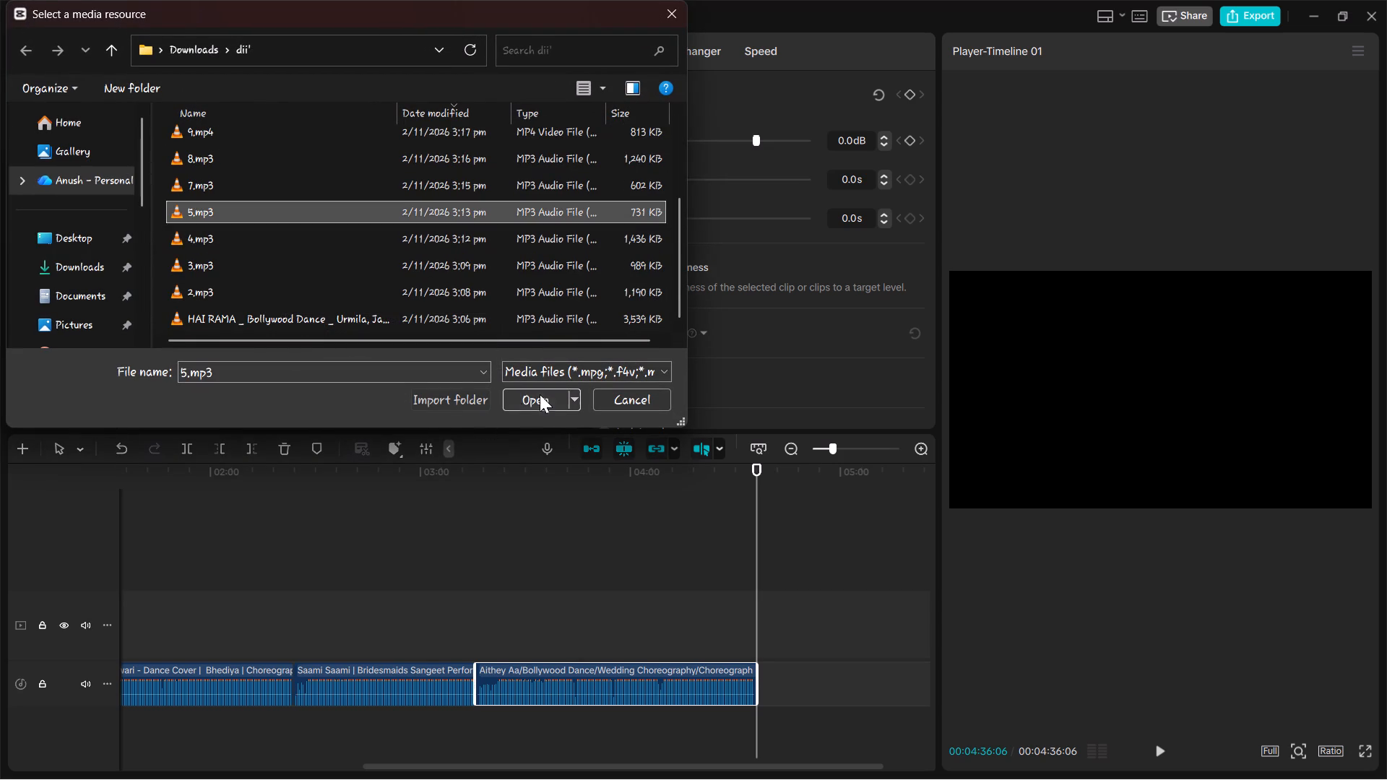
pyautogui.click(540, 393)
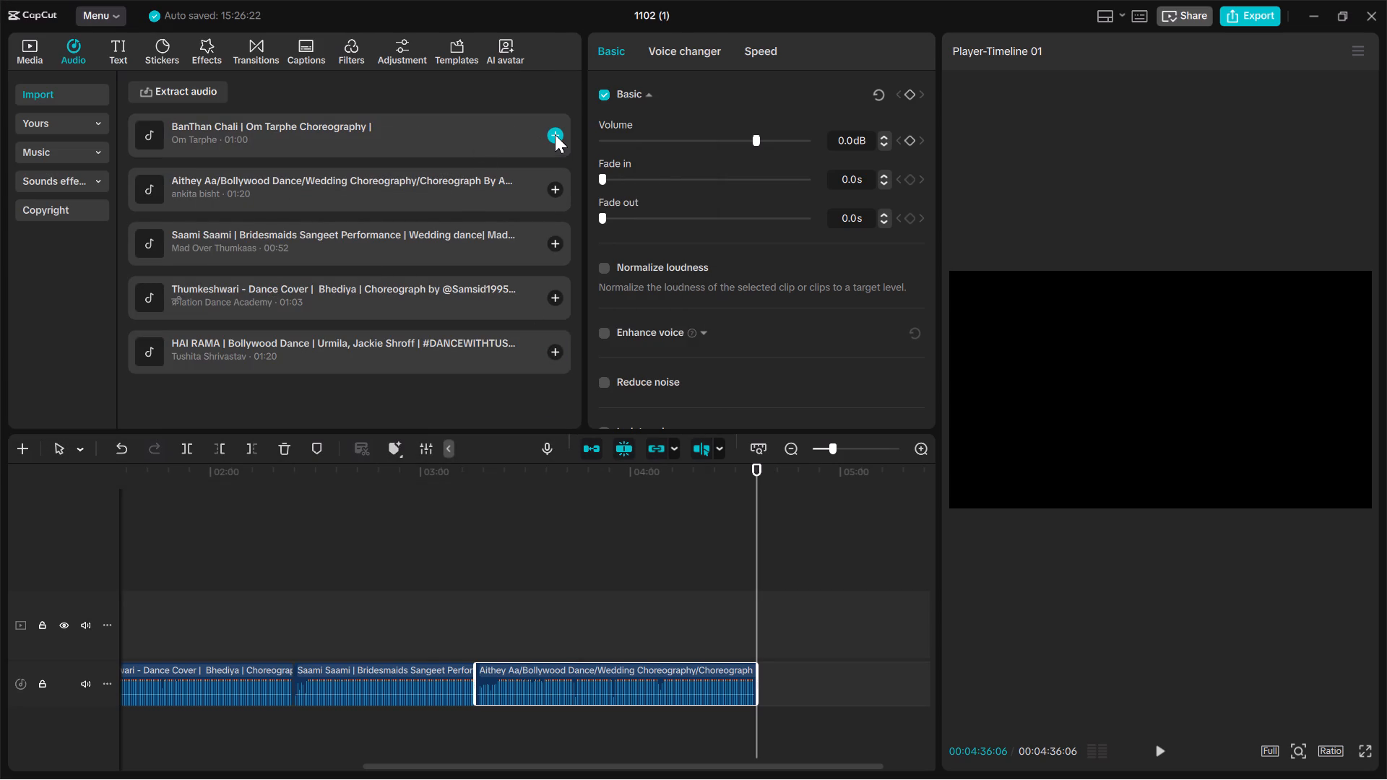
pyautogui.click(555, 134)
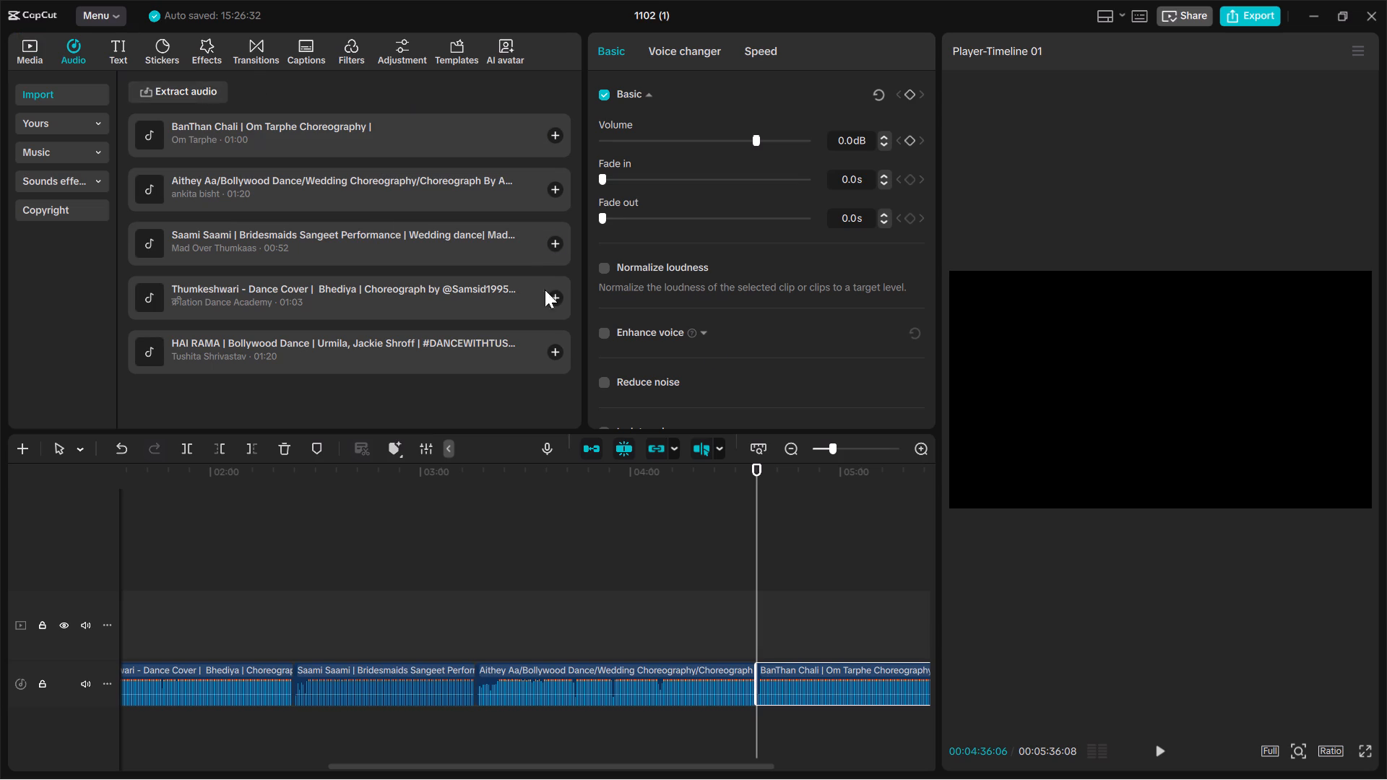
# Move the playhead to the end of the BanThan Chali clip, extract the audio from 6.mp3, and add it there.
pyautogui.moveTo(753, 469); pyautogui.dragTo(845, 448)
pyautogui.click(170, 100)
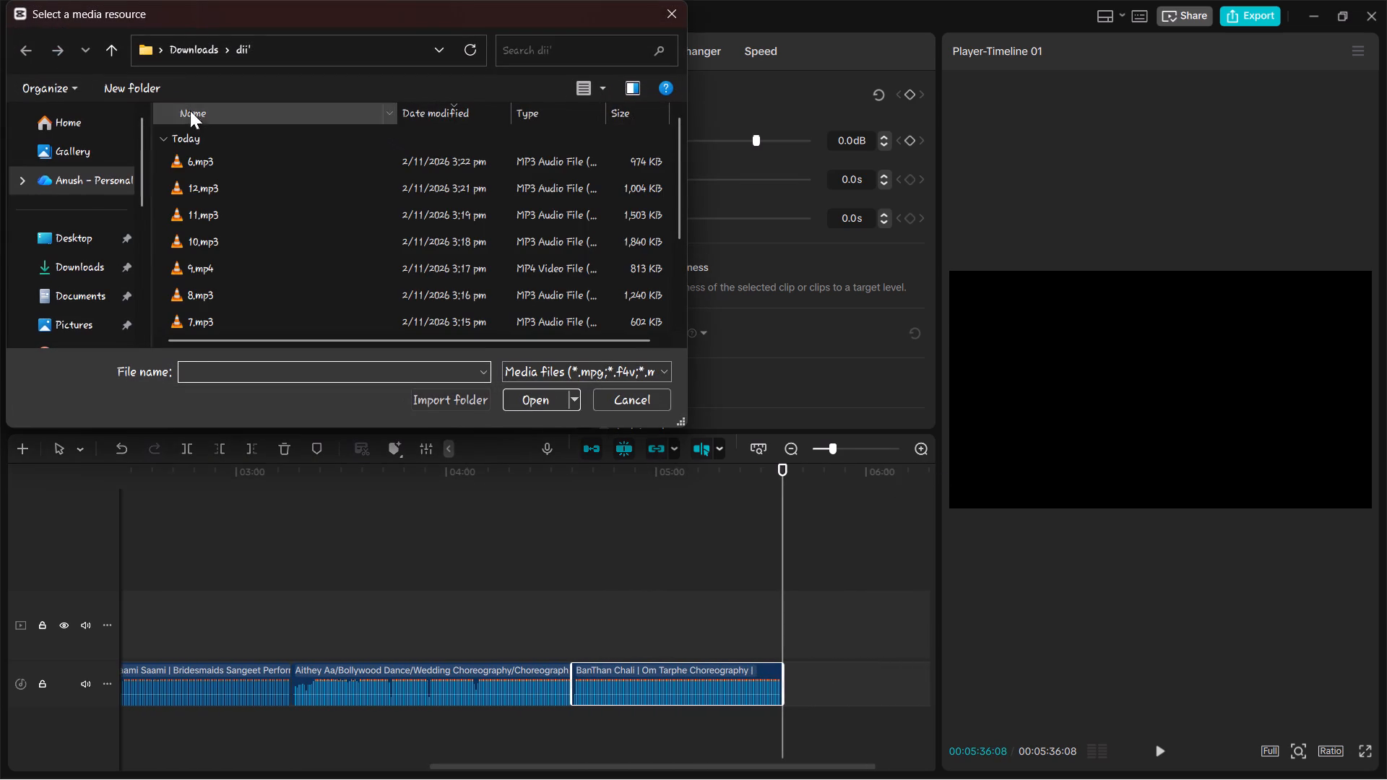
pyautogui.click(239, 162)
pyautogui.click(530, 407)
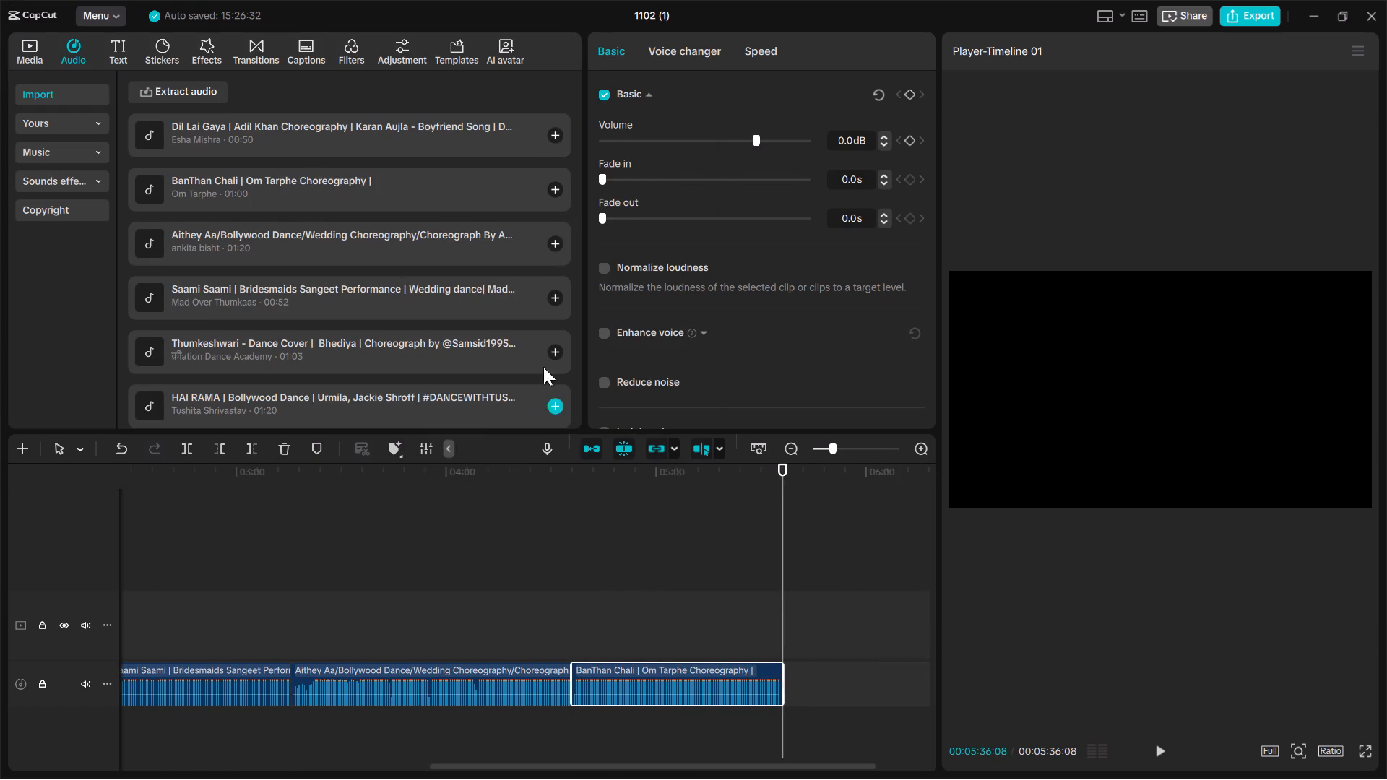
pyautogui.click(555, 139)
# Extract the audio from 7.mp3, add it to the timeline, and place its clip on the main audio track directly after Dil Lai Gaya.
pyautogui.click(189, 92)
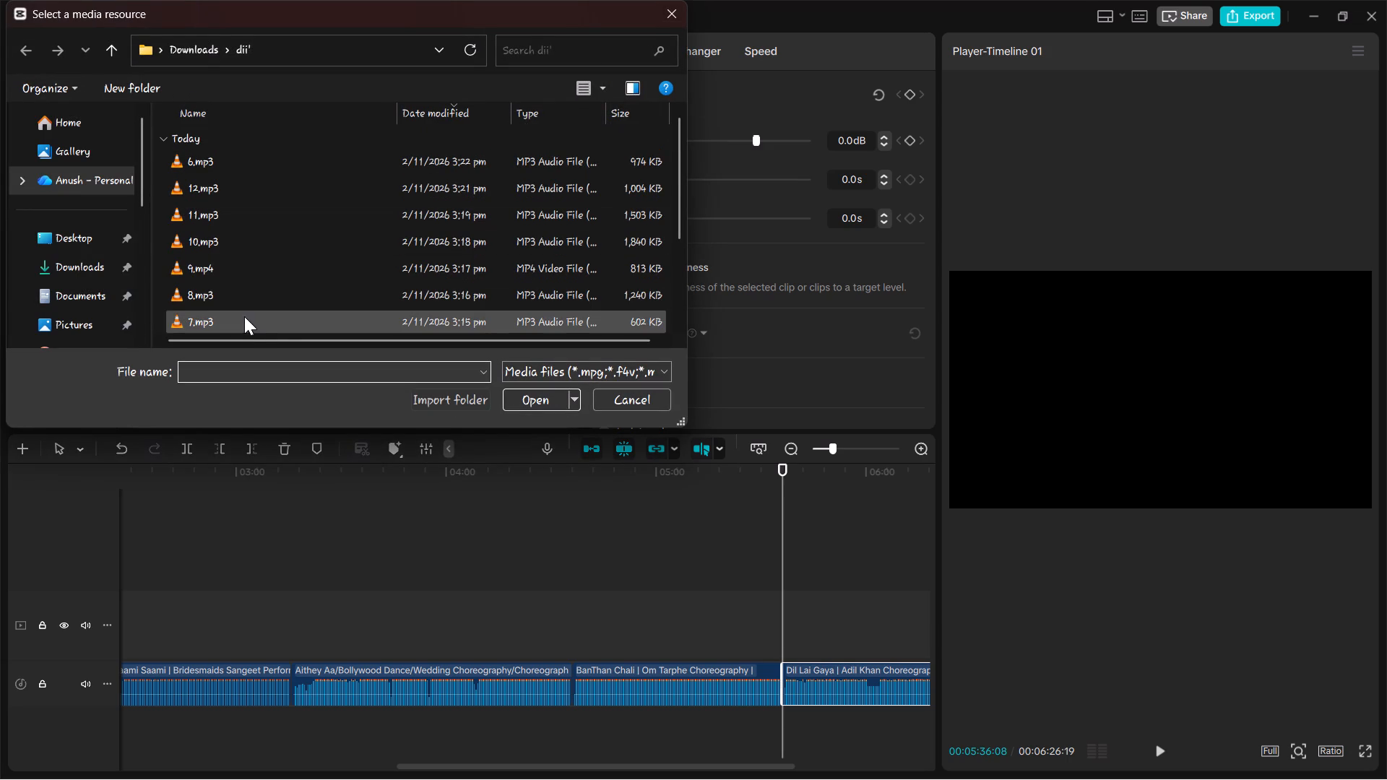
pyautogui.click(244, 316)
pyautogui.click(541, 404)
pyautogui.click(553, 136)
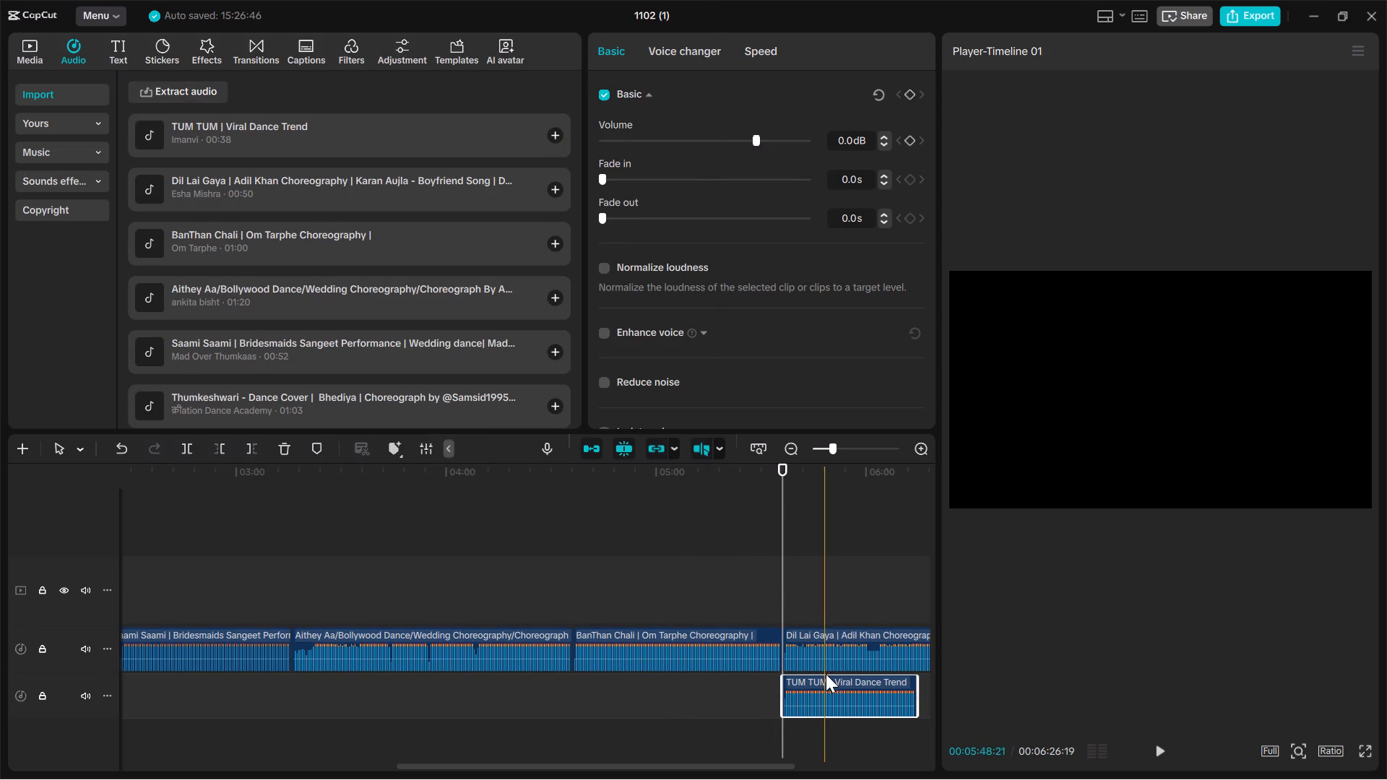
pyautogui.moveTo(826, 680); pyautogui.dragTo(797, 635)
# Extract the audio from 8.mp3, move the playhead to the end of the TUM TUM clip, and add it there.
pyautogui.click(204, 93)
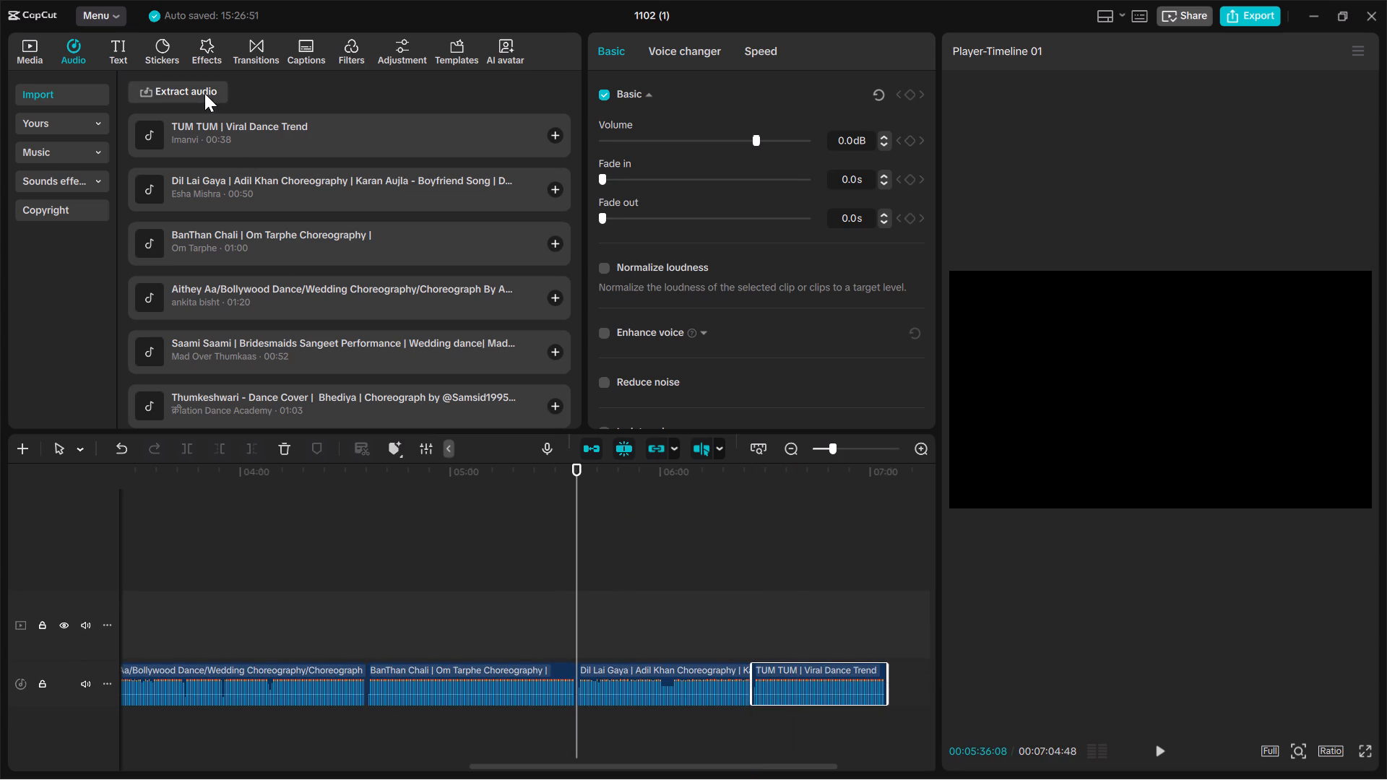
pyautogui.click(250, 290)
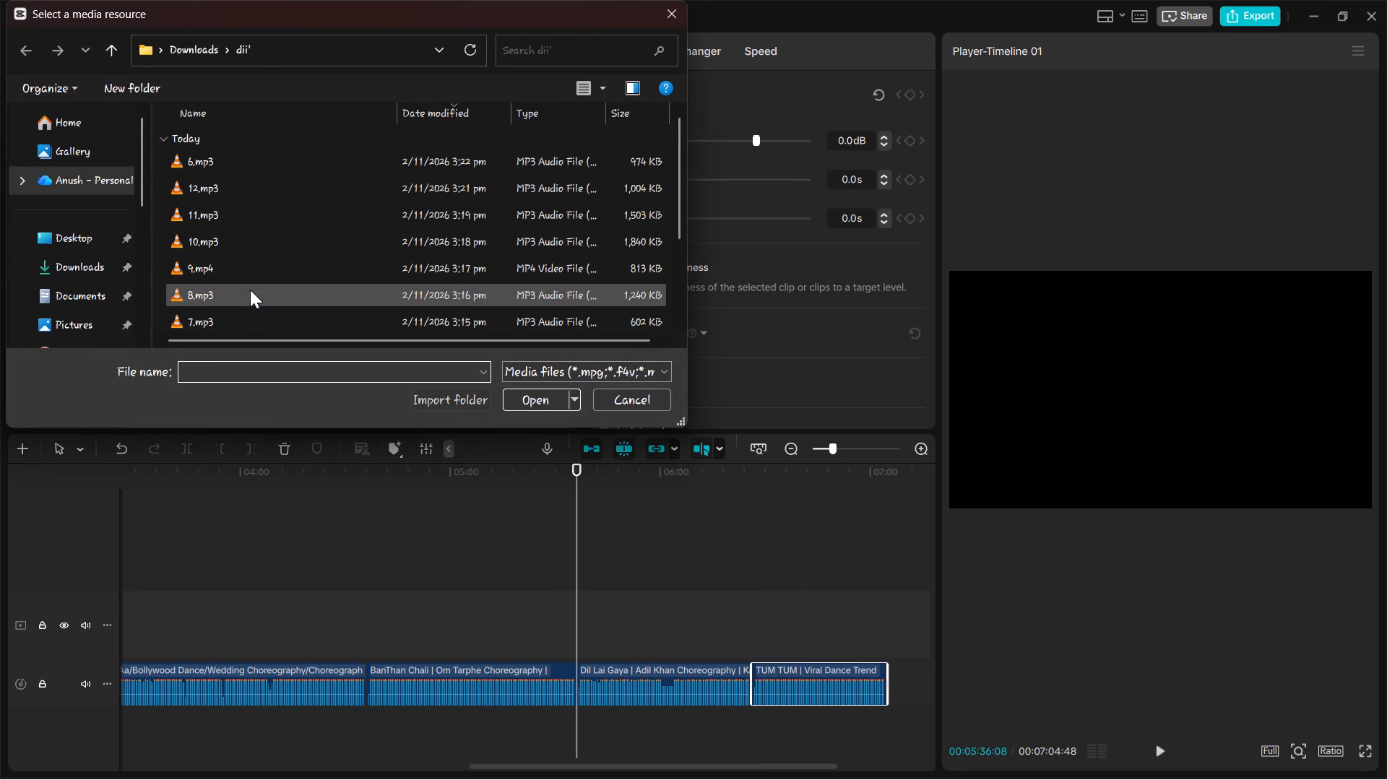
pyautogui.click(539, 408)
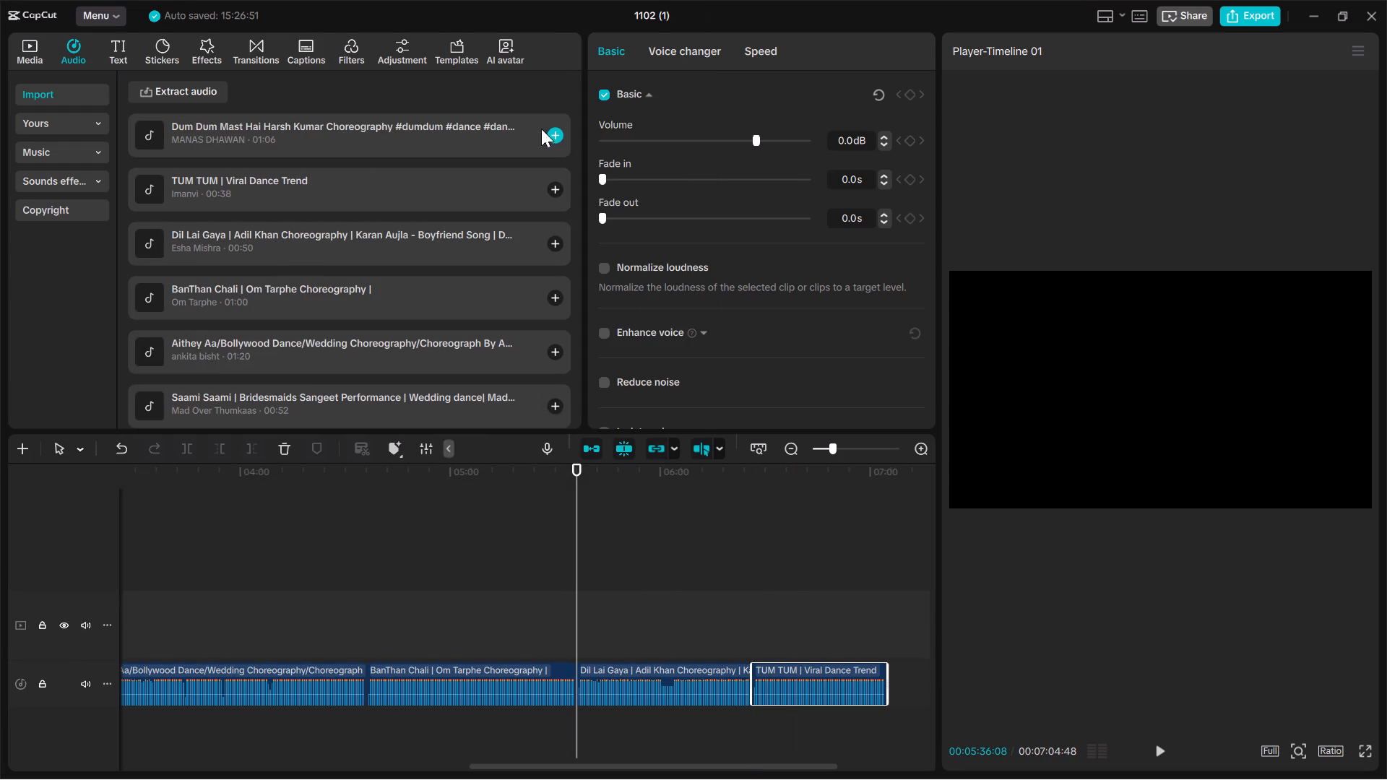
pyautogui.moveTo(575, 467); pyautogui.dragTo(830, 487)
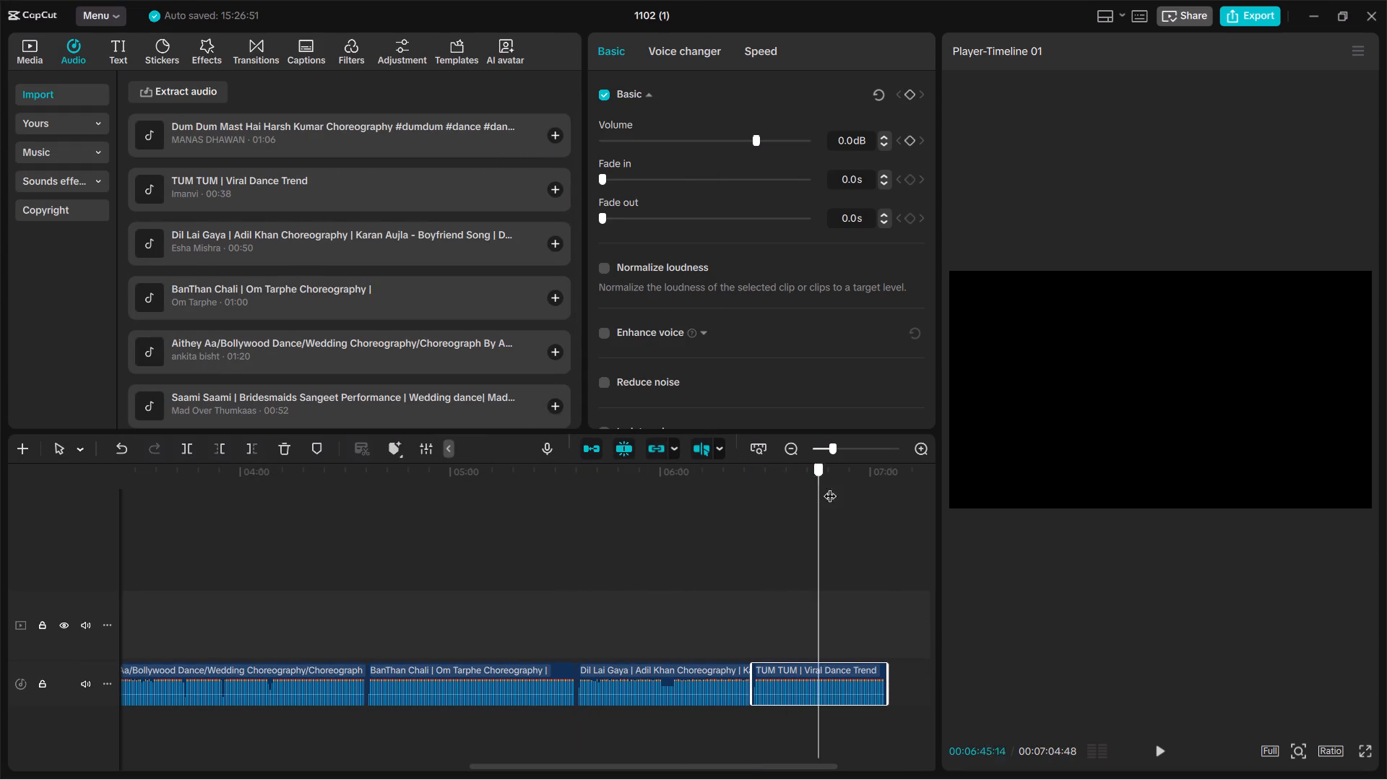
pyautogui.moveTo(830, 487); pyautogui.dragTo(892, 495)
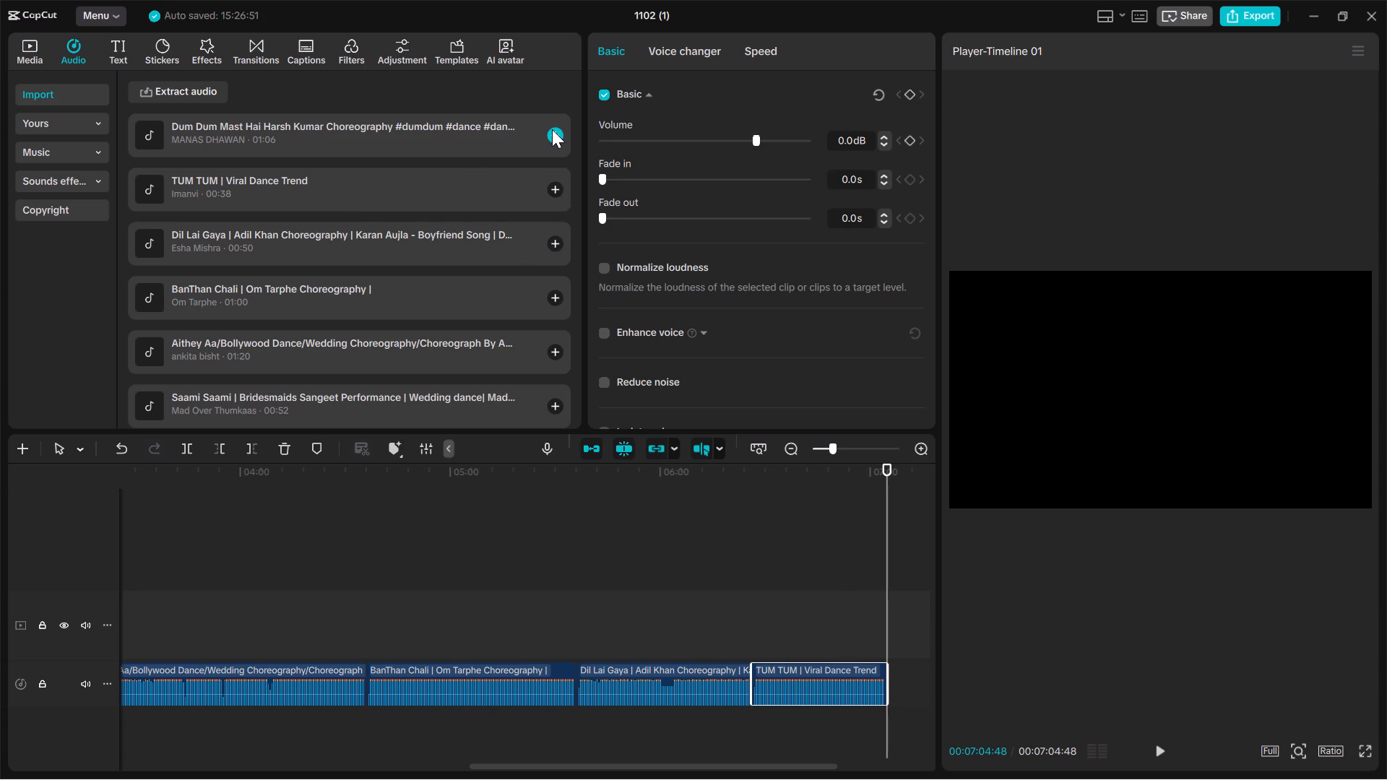
pyautogui.click(553, 129)
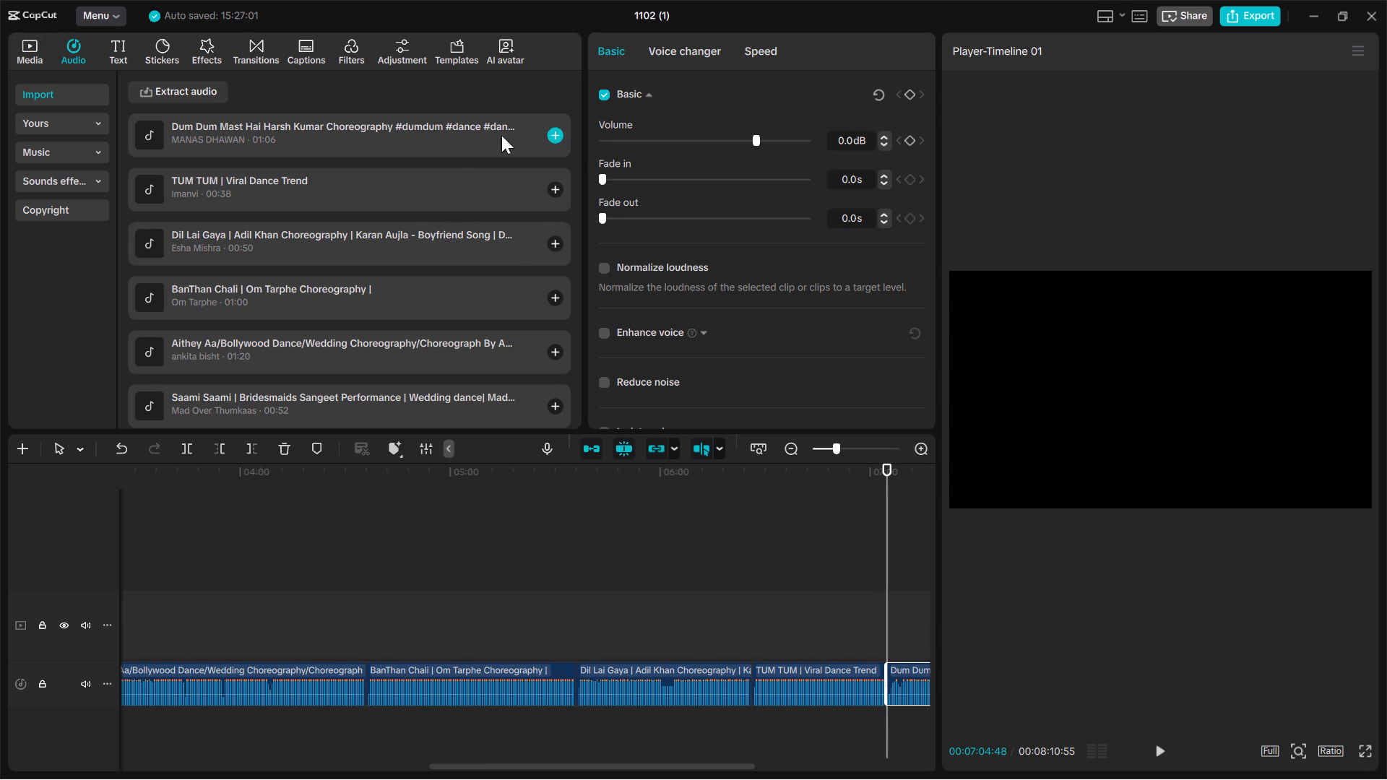
# Extract the audio from 9.mp4, move the playhead to the end of the Dum Dum Mast Hai clip, and add it there.
pyautogui.click(190, 89)
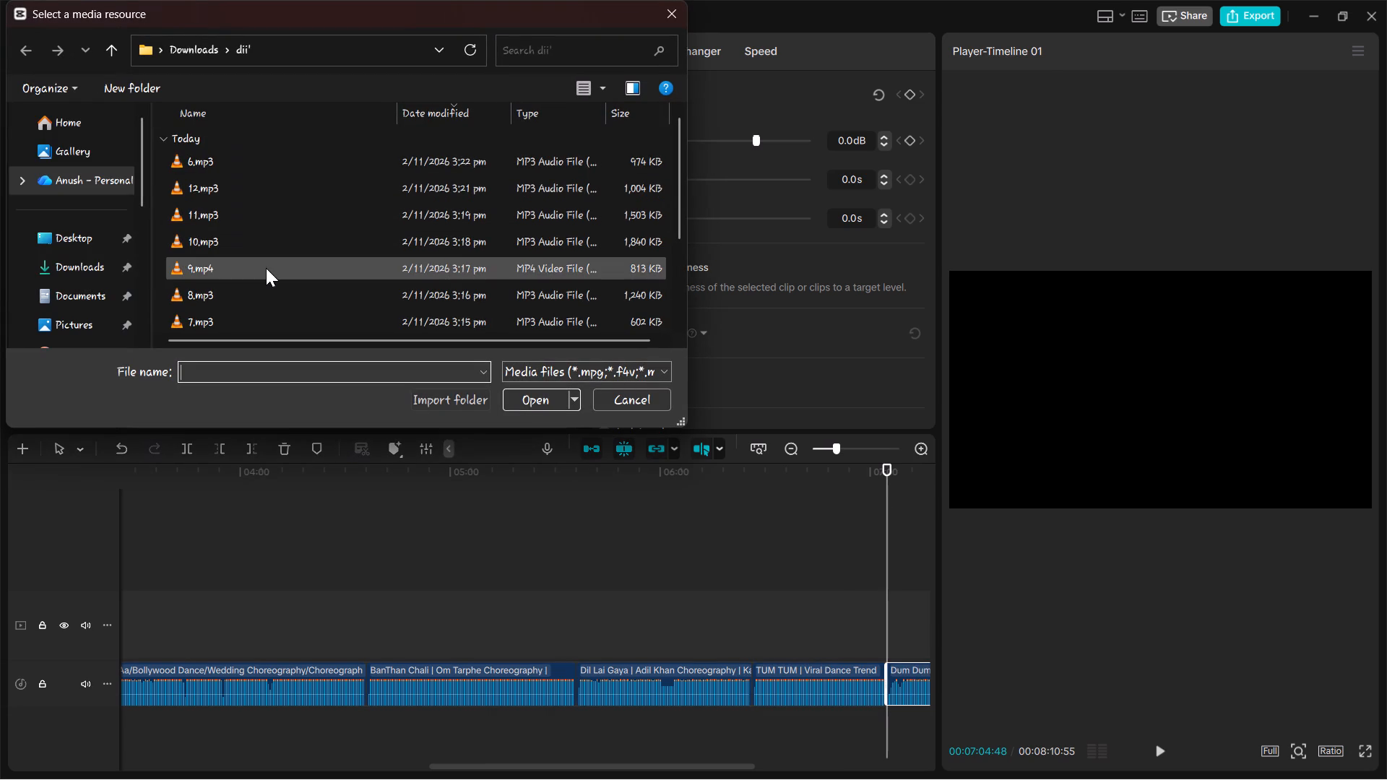
pyautogui.click(266, 268)
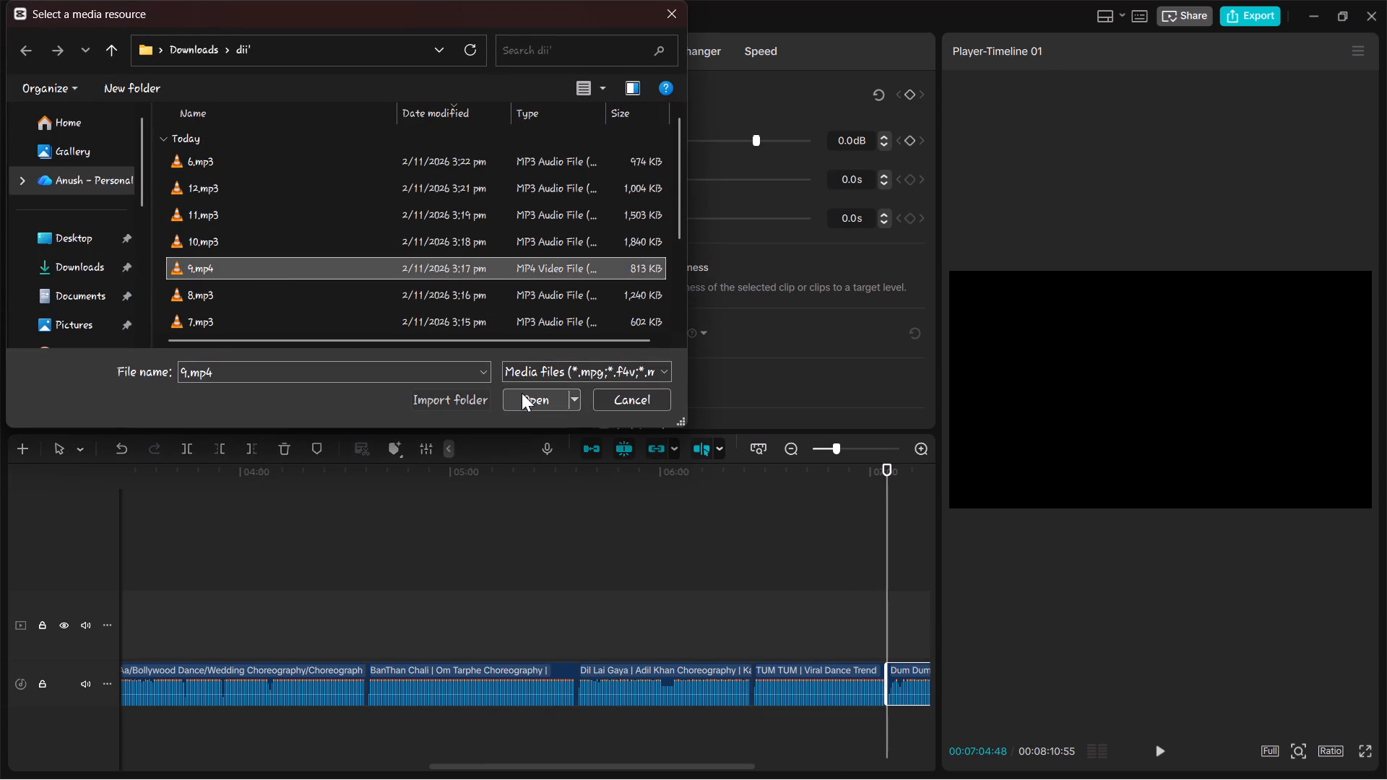
pyautogui.click(522, 393)
pyautogui.moveTo(885, 474); pyautogui.dragTo(920, 480)
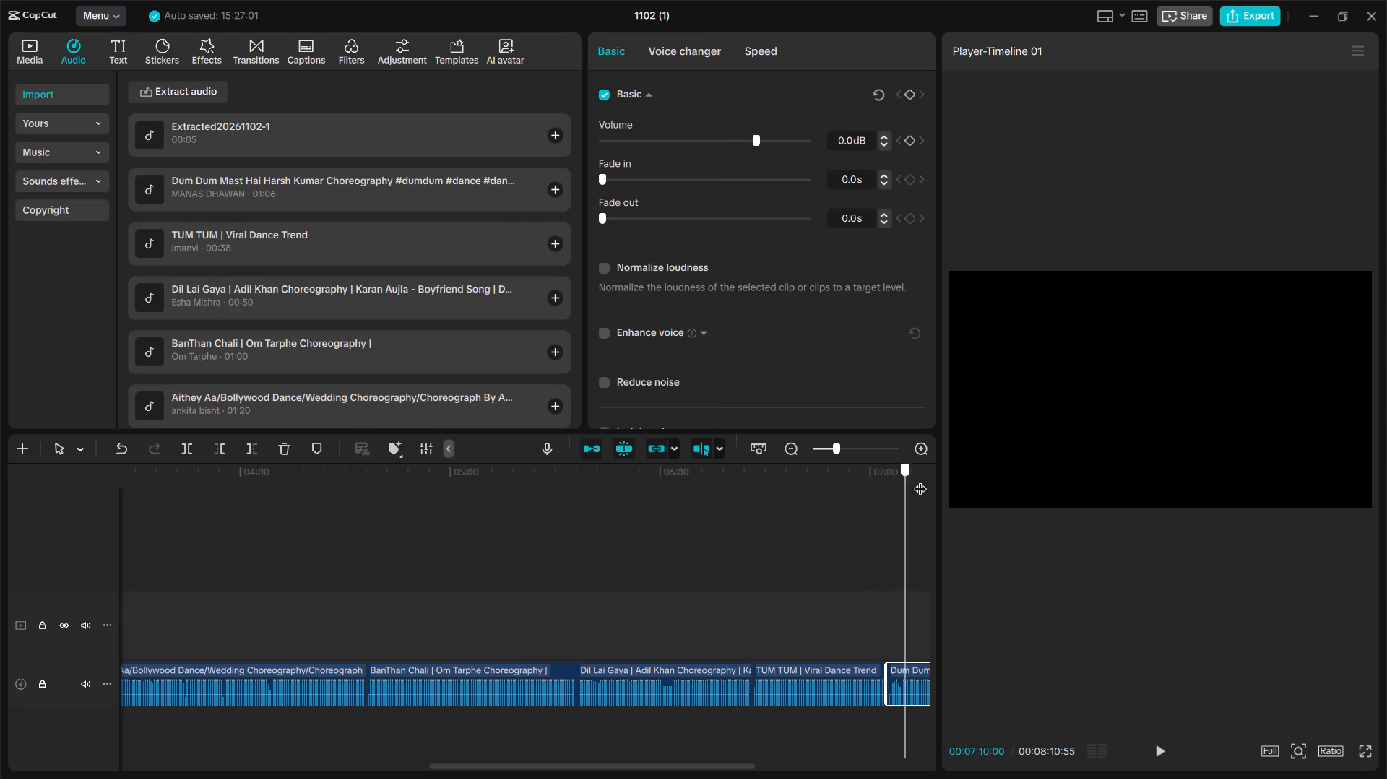
pyautogui.moveTo(920, 480); pyautogui.dragTo(960, 477)
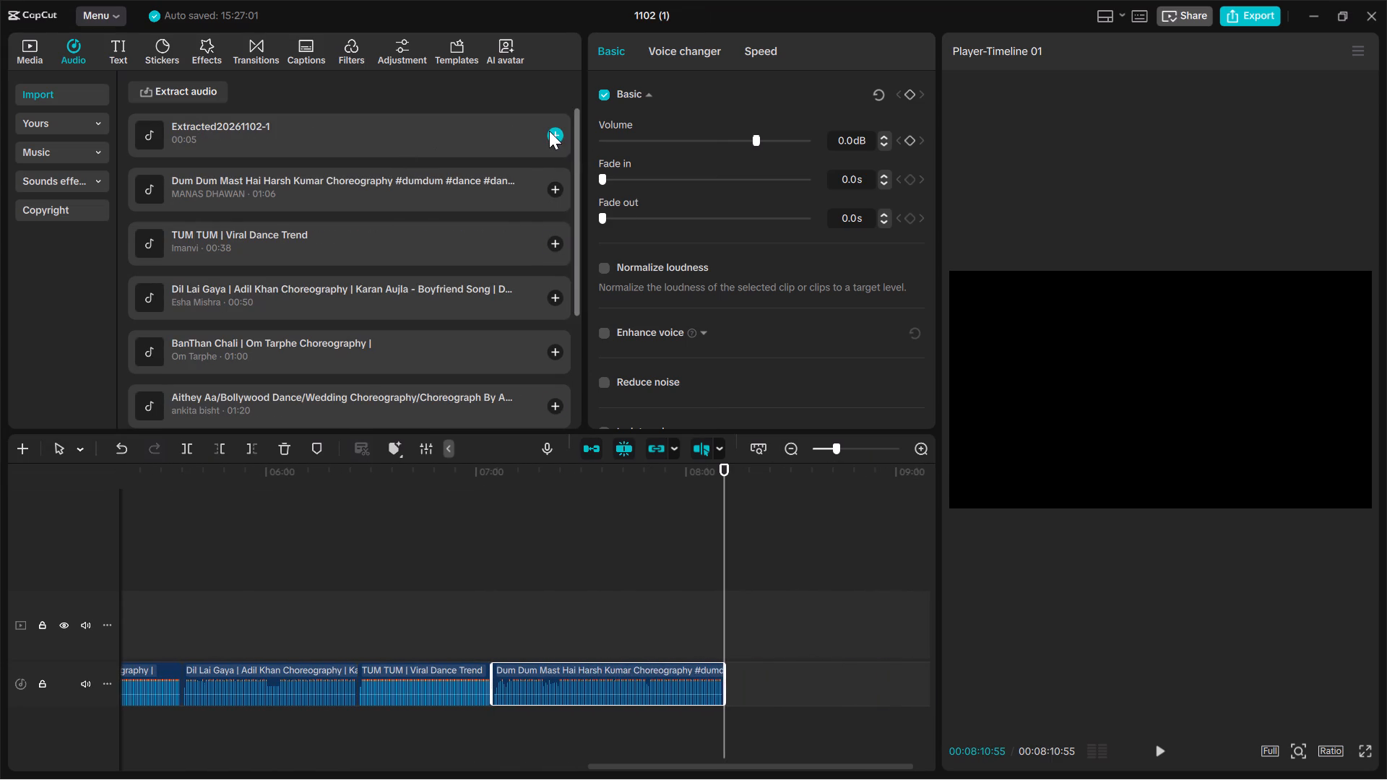
pyautogui.click(550, 131)
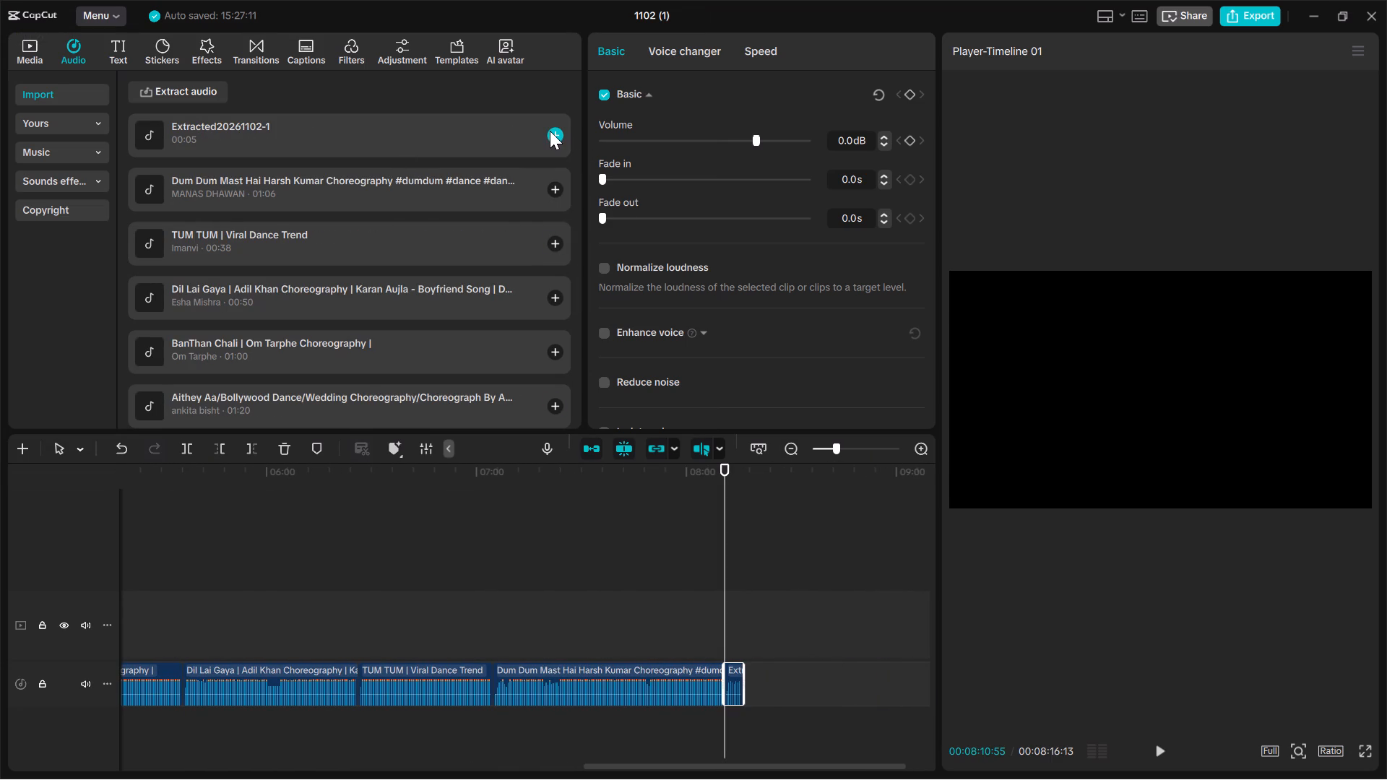
# Play back the audio extracted from 9.mp4 and the end of the Dum Dum Mast Hai clip before it.
pyautogui.click(1155, 747)
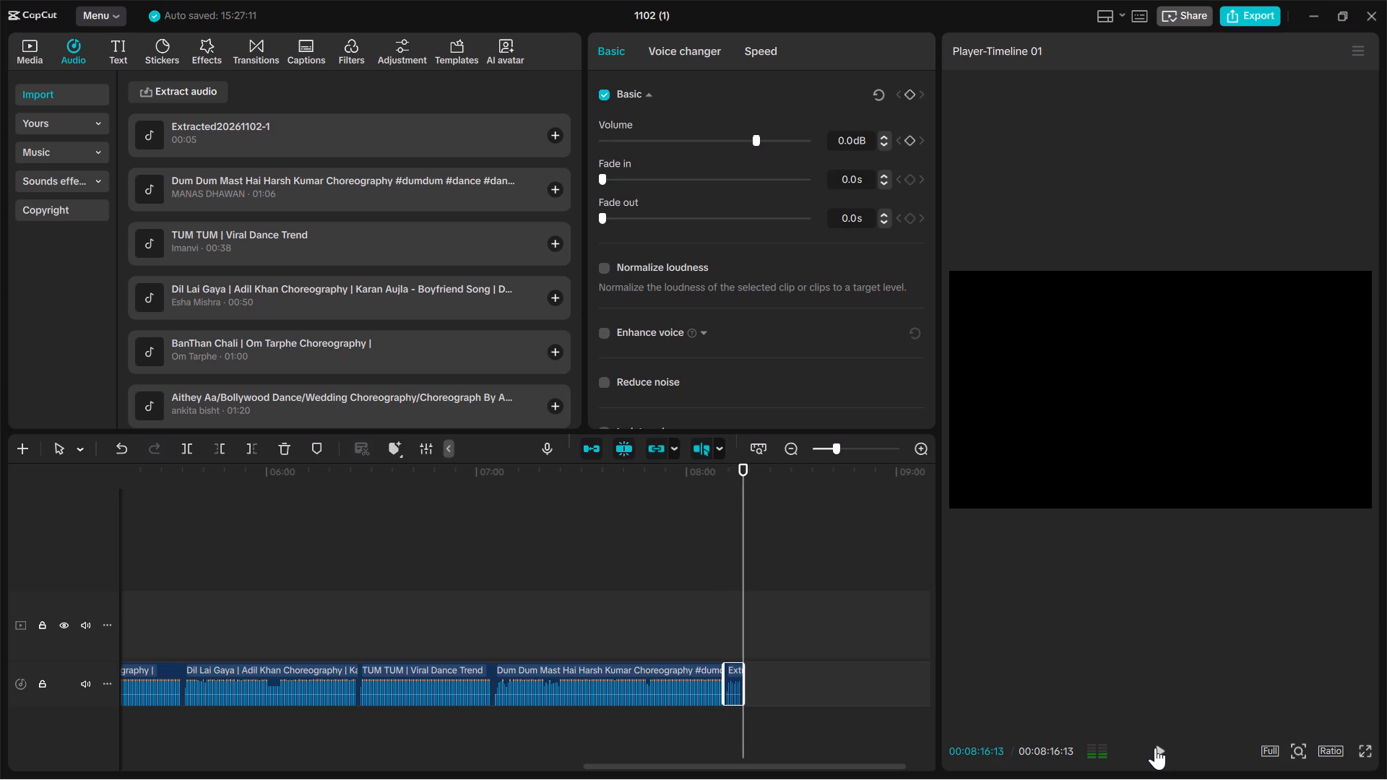
pyautogui.moveTo(745, 684); pyautogui.dragTo(754, 684)
pyautogui.moveTo(747, 494); pyautogui.dragTo(675, 482)
pyautogui.click(1170, 750)
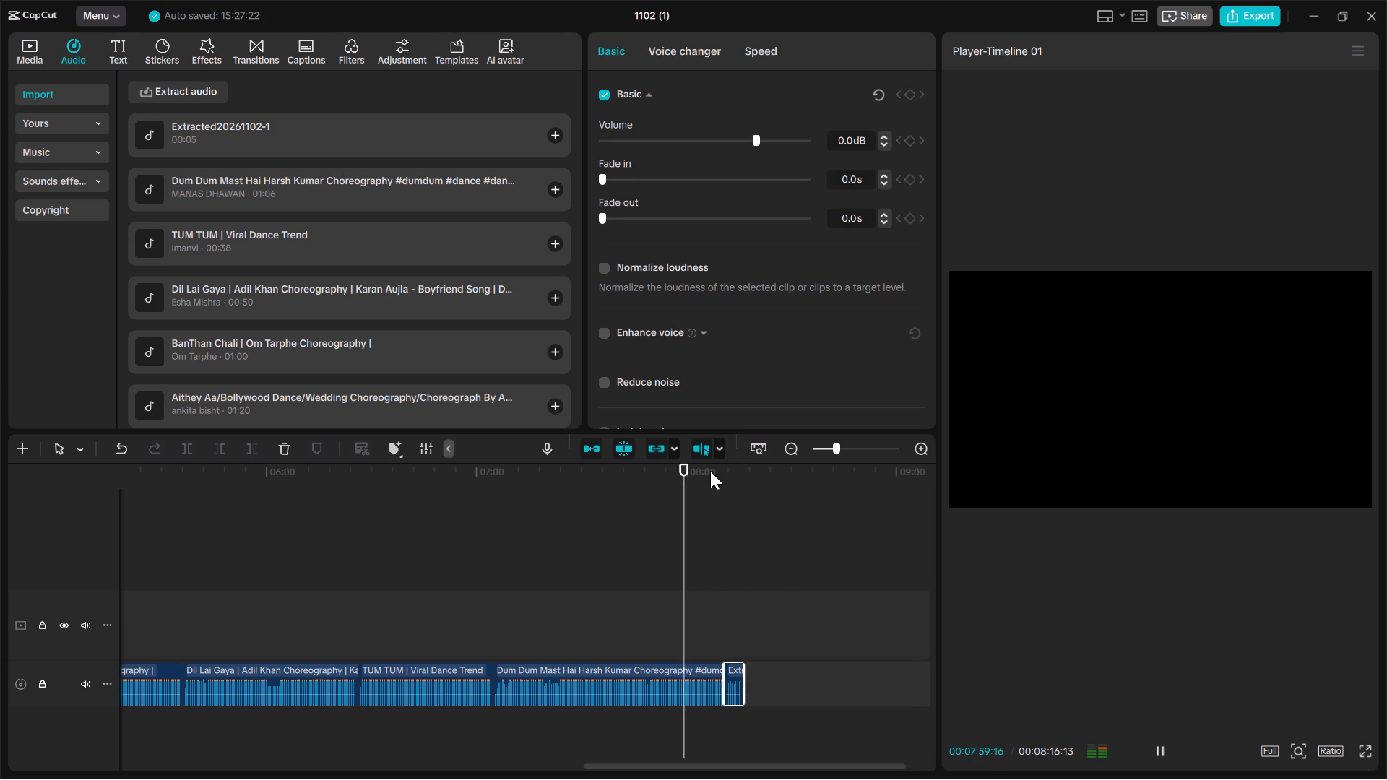
pyautogui.moveTo(683, 475); pyautogui.dragTo(729, 482)
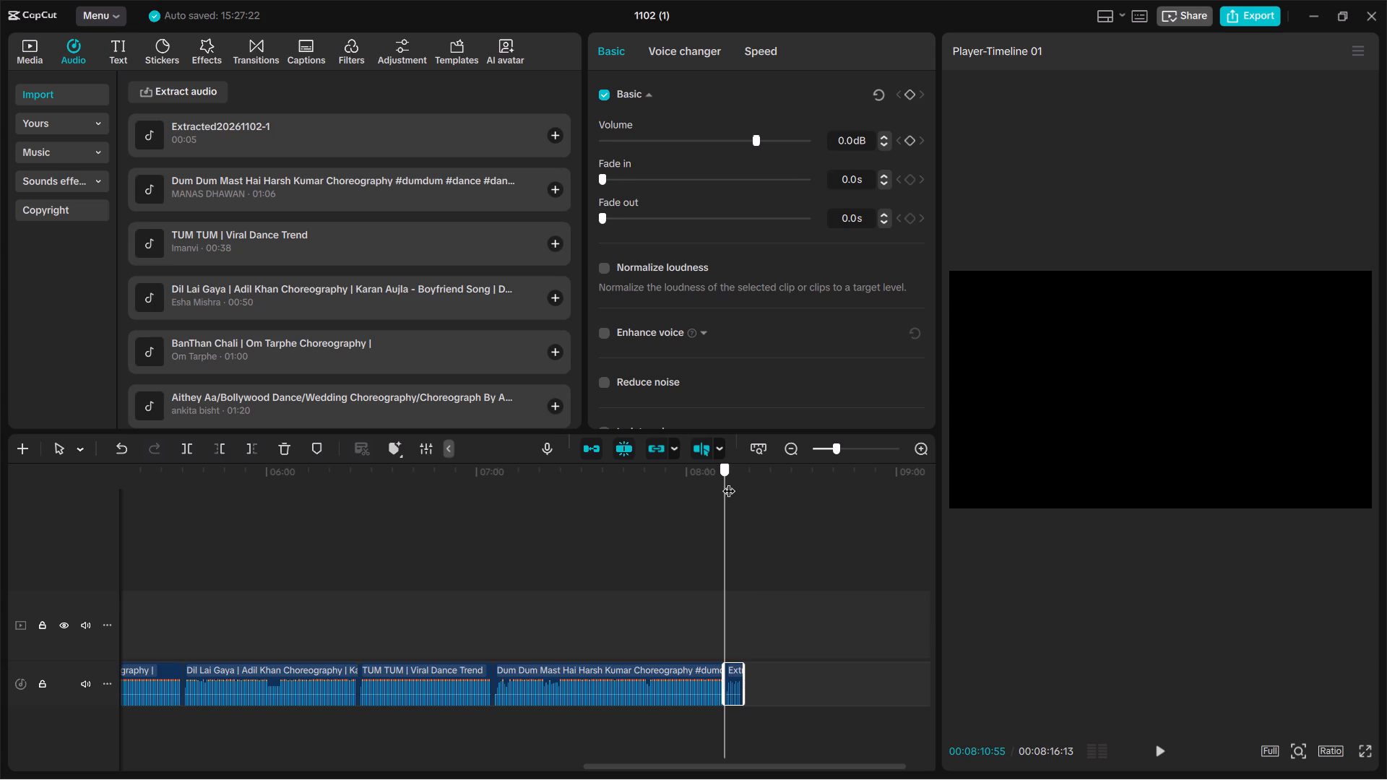
pyautogui.moveTo(729, 482); pyautogui.dragTo(725, 479)
pyautogui.click(1157, 752)
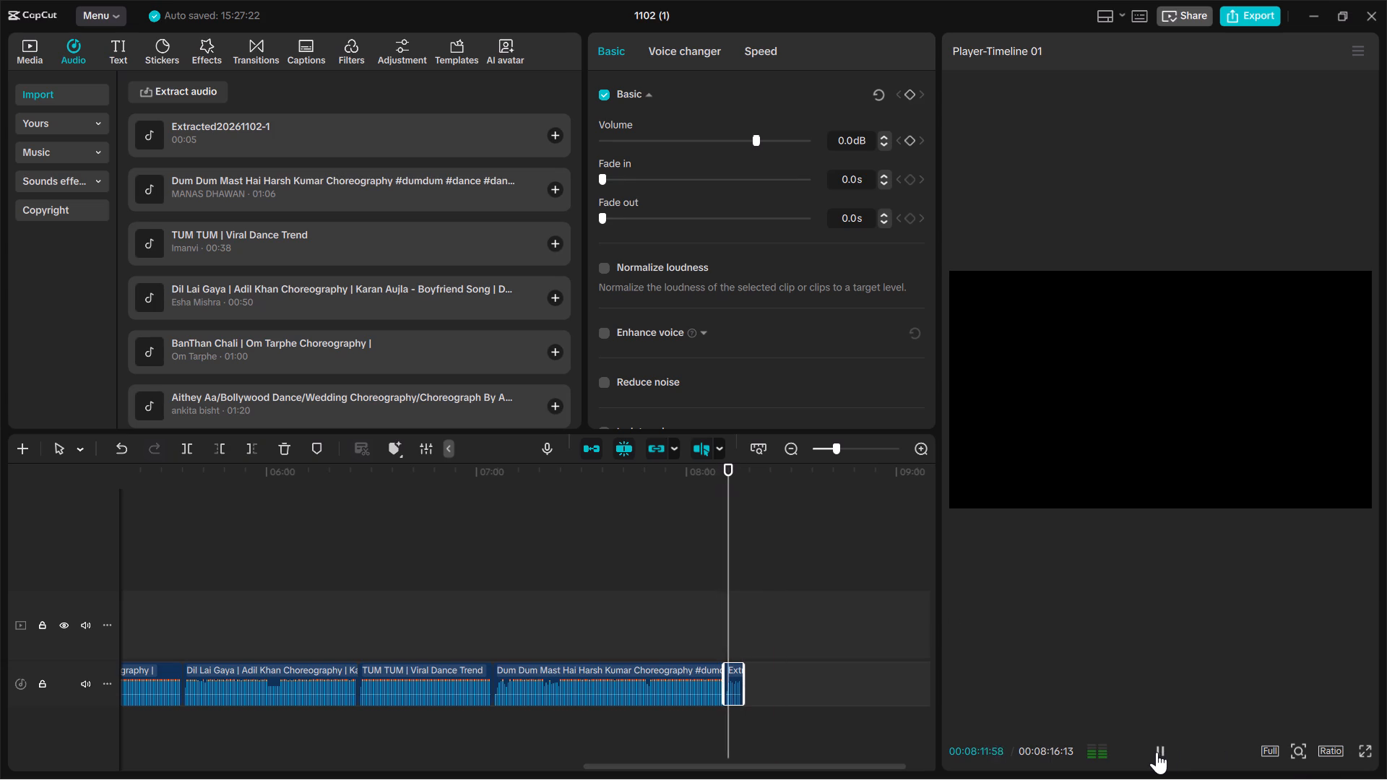
# Review the full list of imported audio, from the 9.mp4 extraction down to HAI RAMA, to check which songs are imported.
pyautogui.click(163, 87)
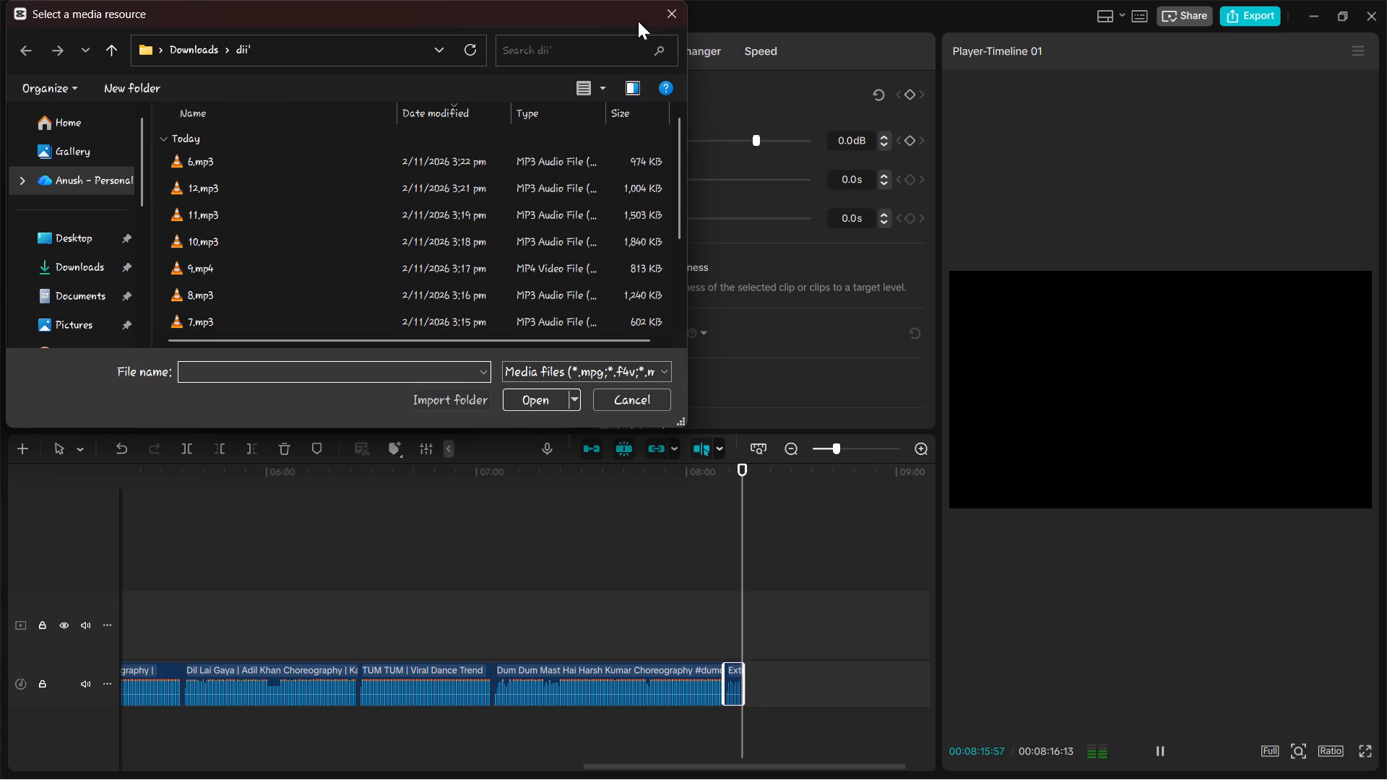
pyautogui.click(666, 7)
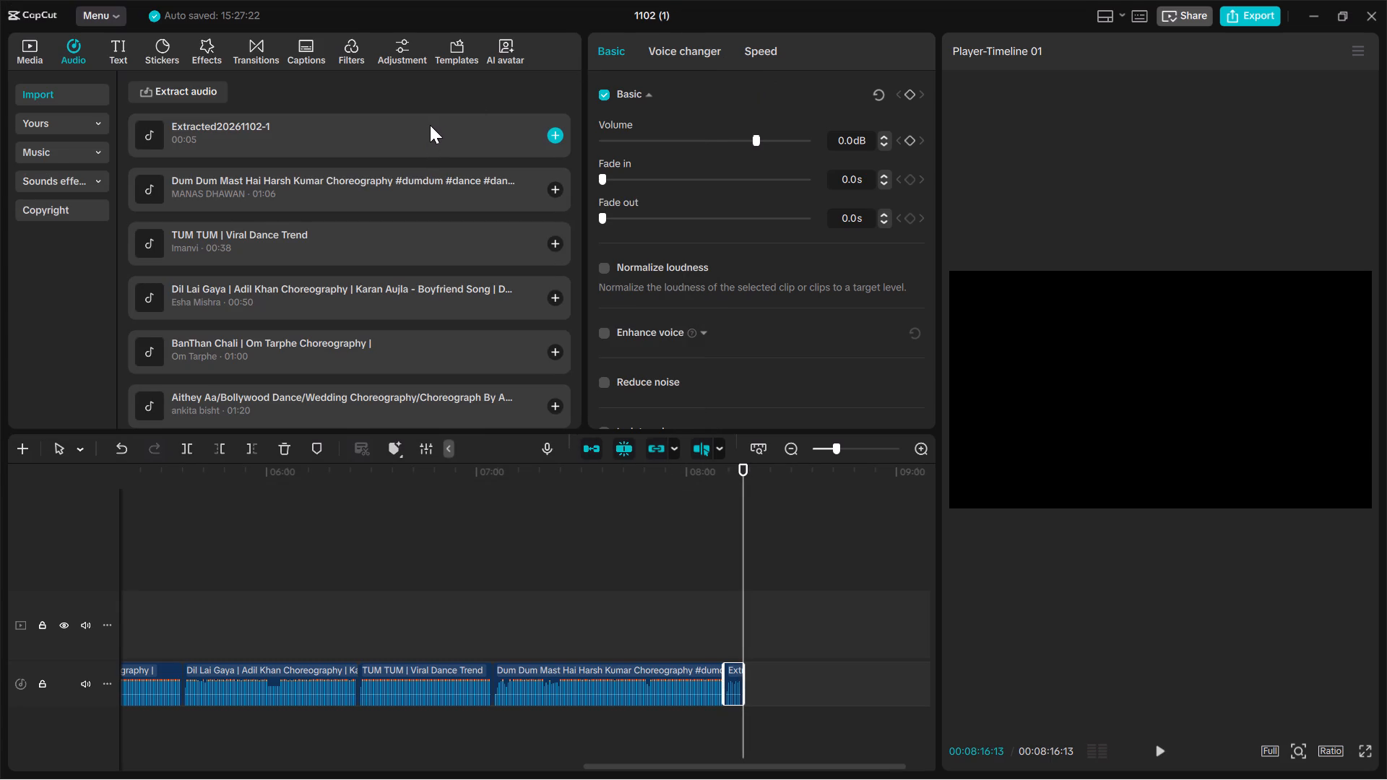
pyautogui.scroll(-2, 445, 365)
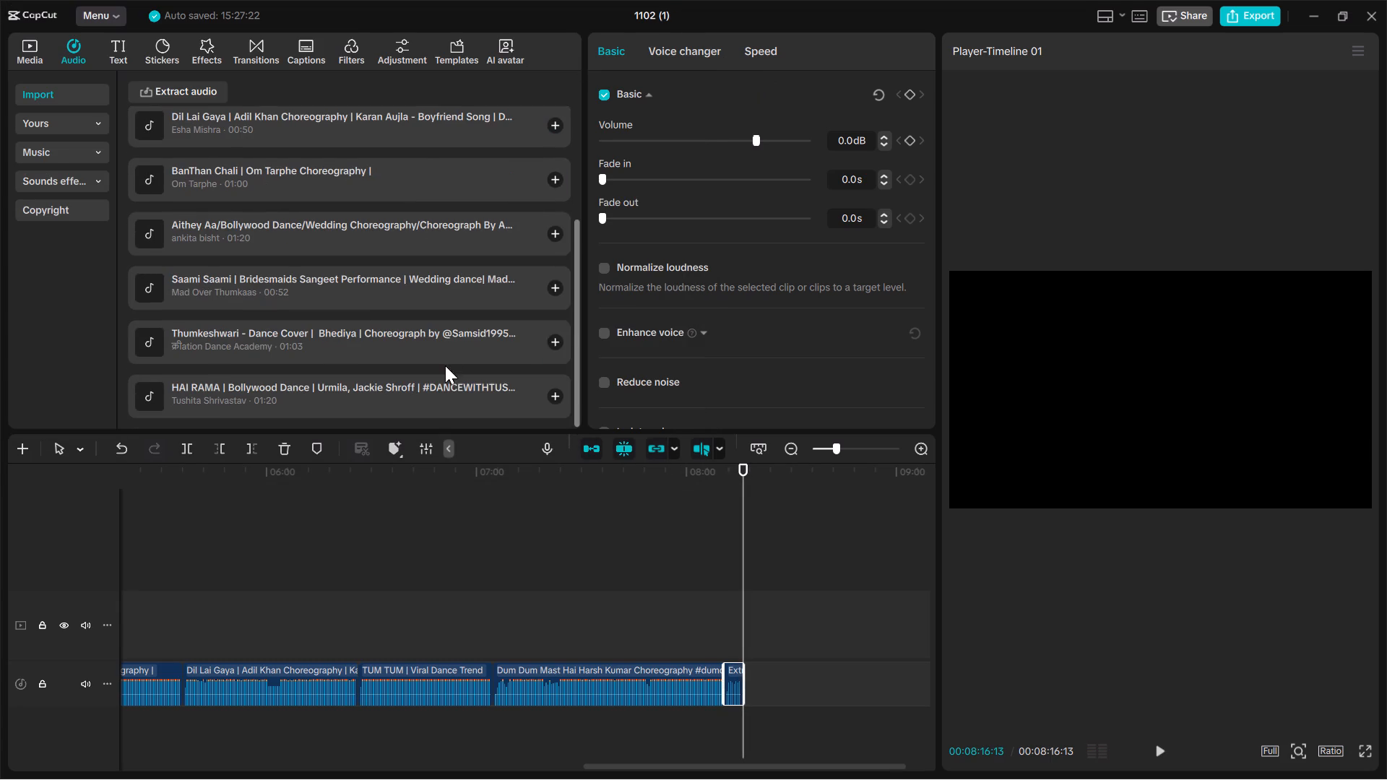
pyautogui.scroll(-8, 445, 365)
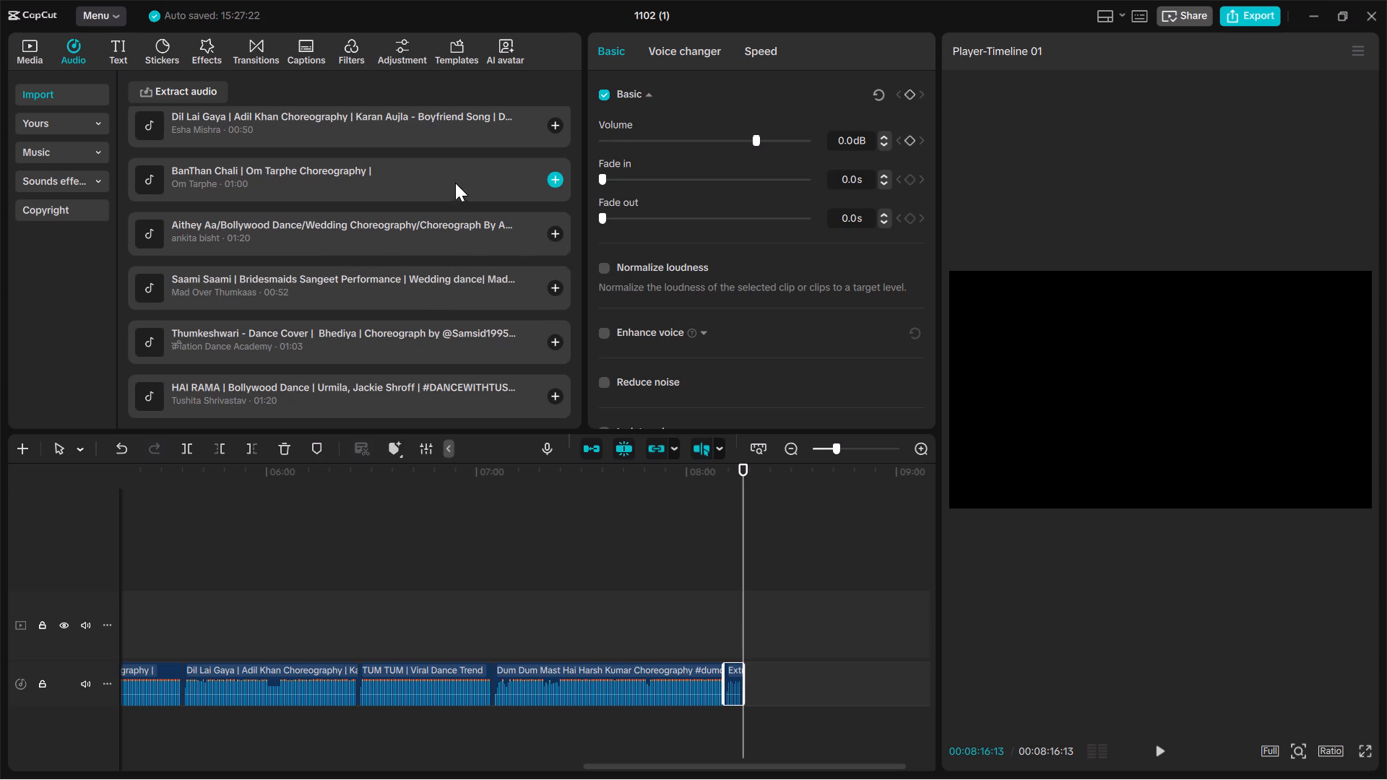
pyautogui.scroll(1, 474, 123)
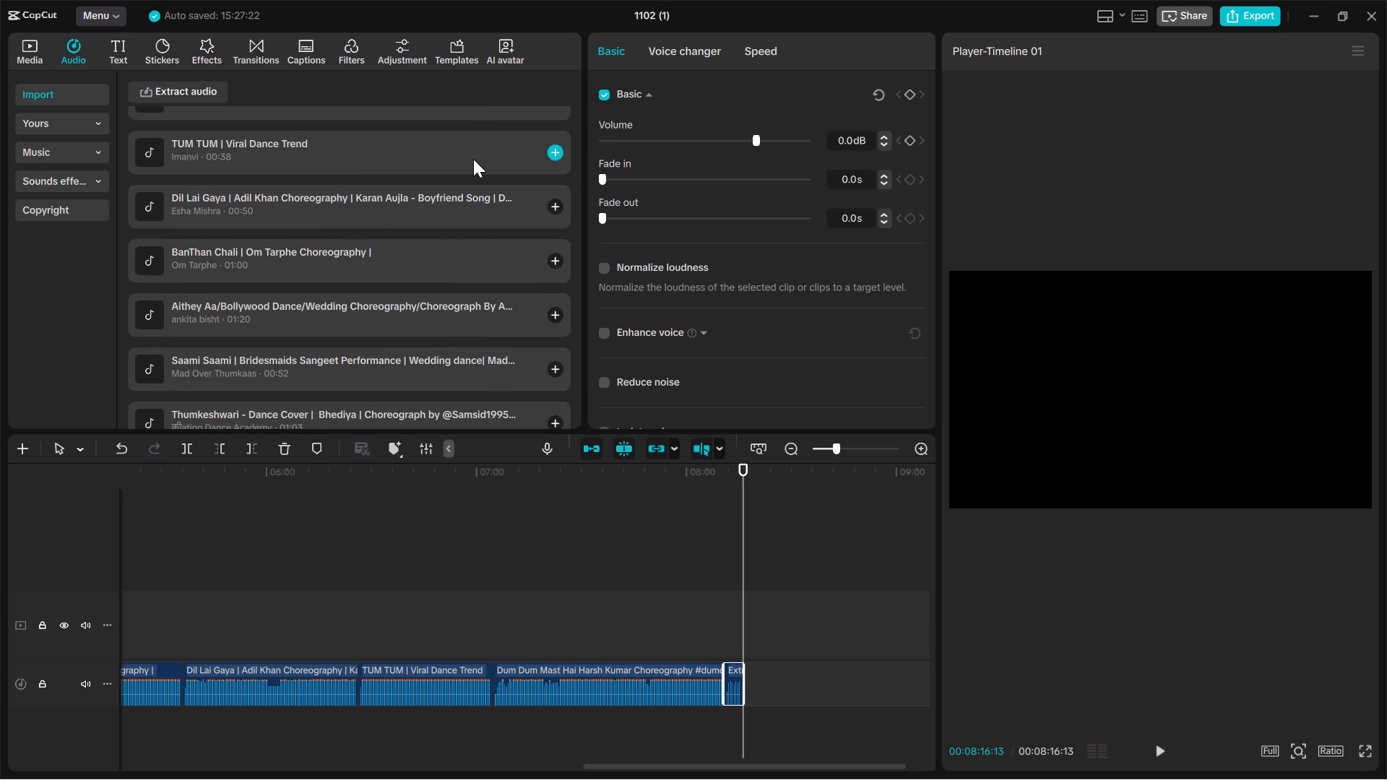
pyautogui.scroll(2, 473, 159)
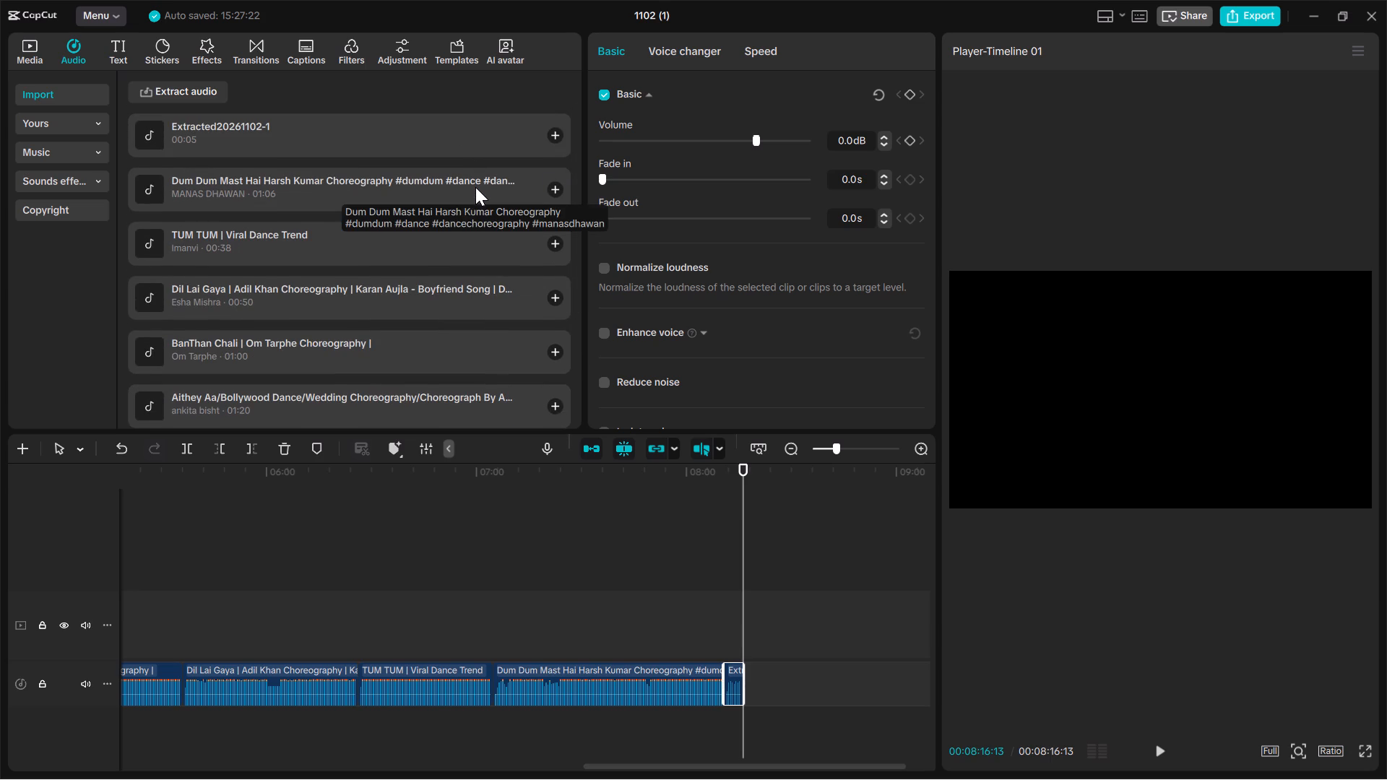
pyautogui.scroll(1, 475, 187)
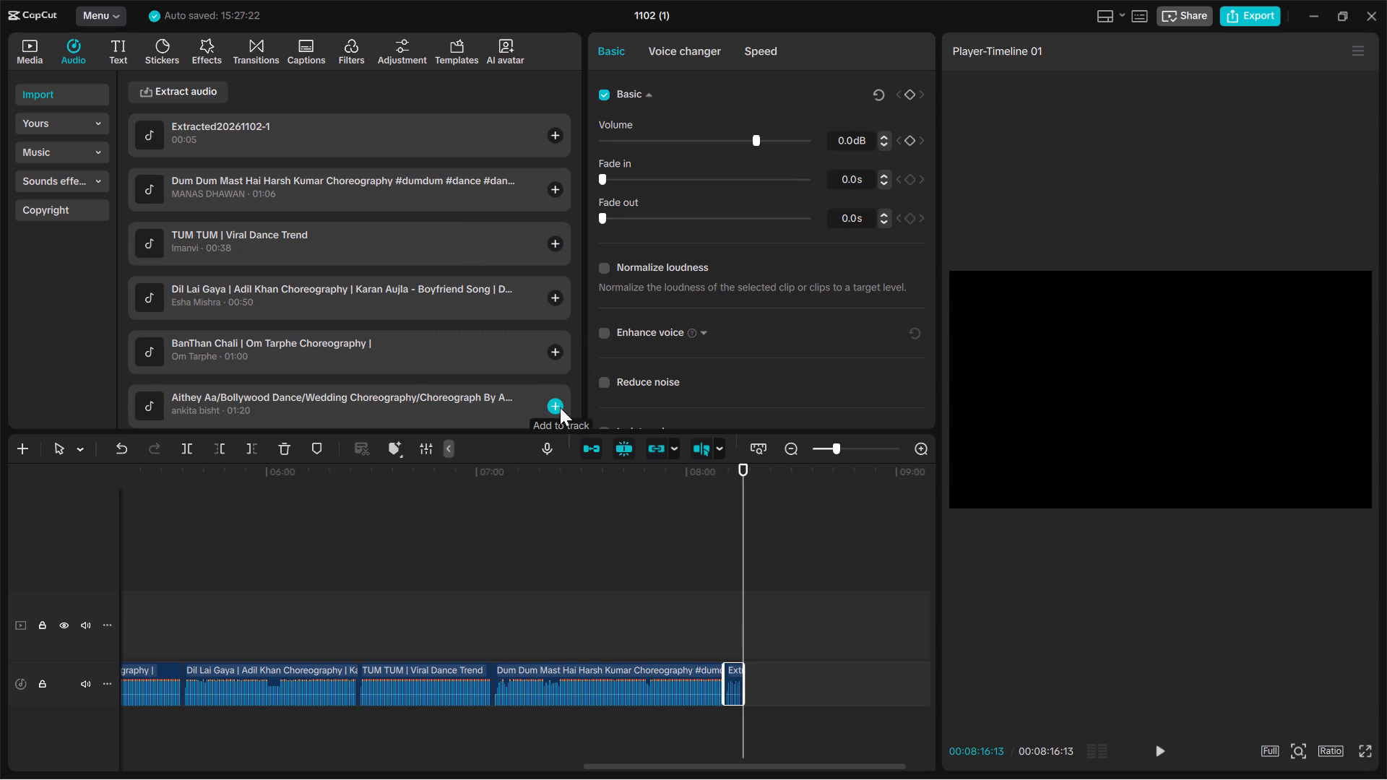
pyautogui.scroll(-1, 560, 407)
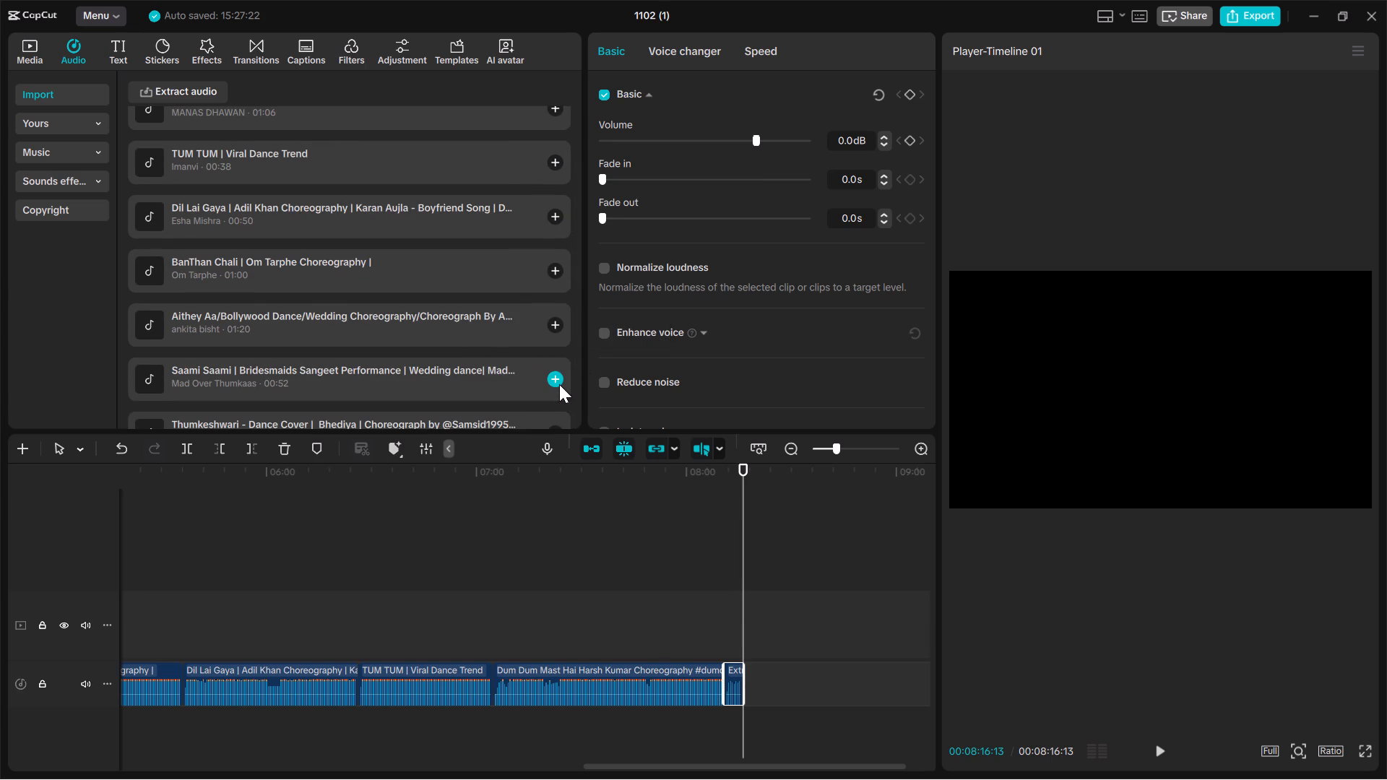
pyautogui.scroll(-1, 559, 384)
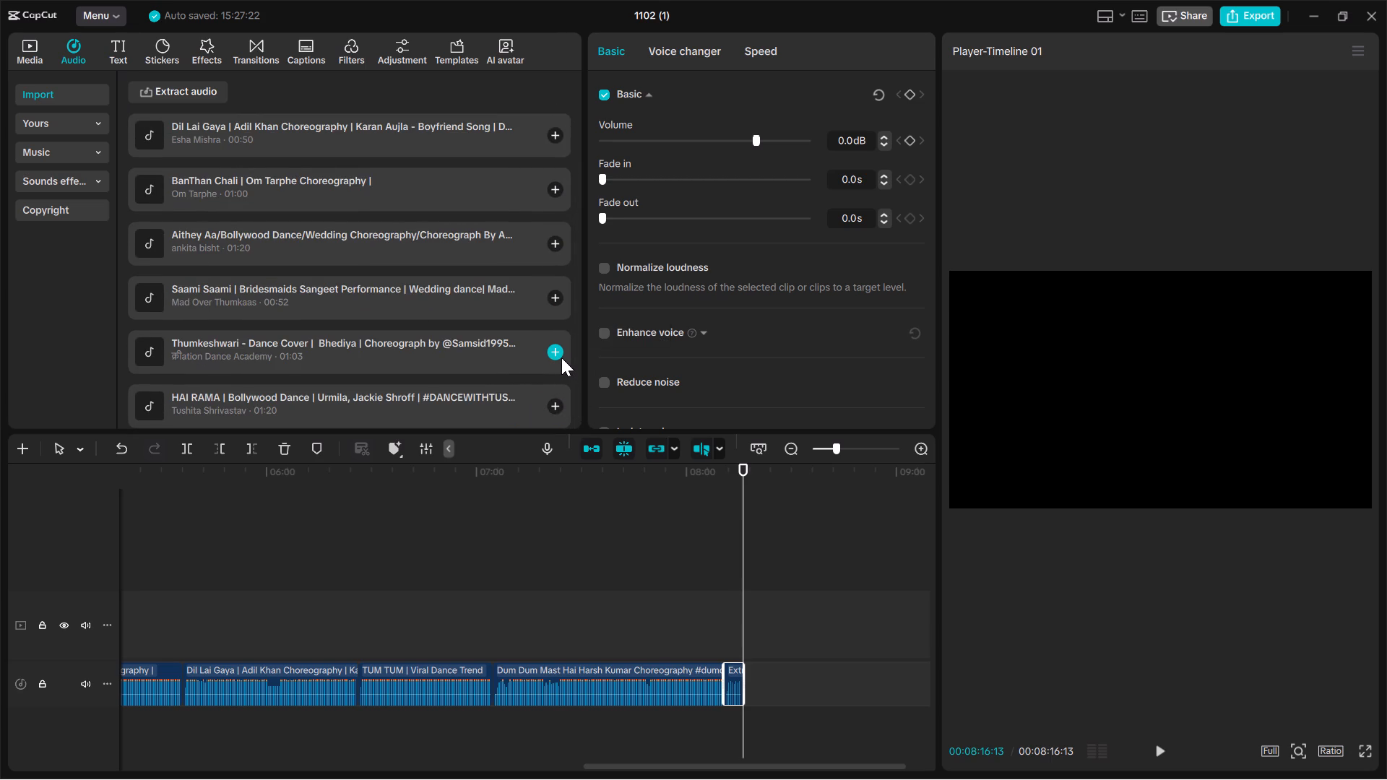
pyautogui.scroll(9, 561, 357)
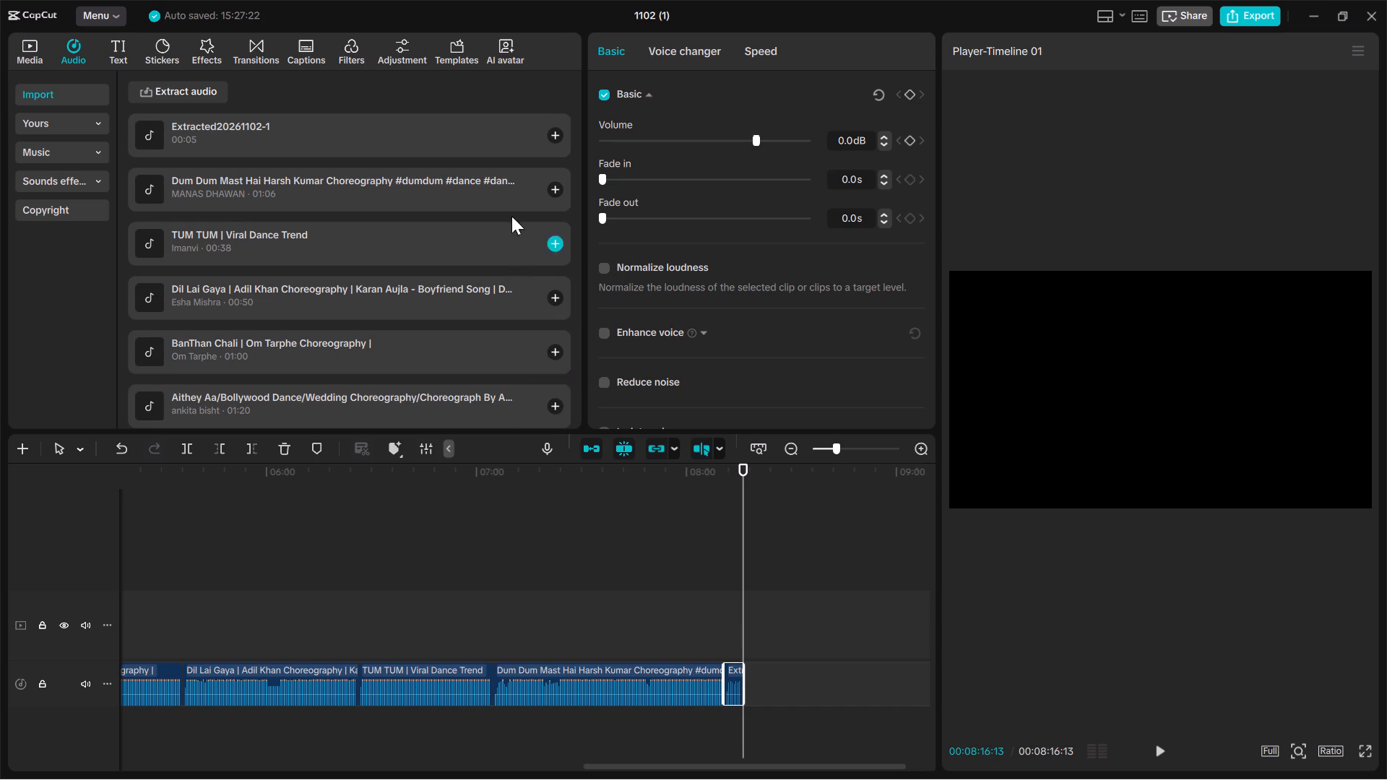
pyautogui.scroll(-3, 504, 187)
pyautogui.scroll(-1, 453, 309)
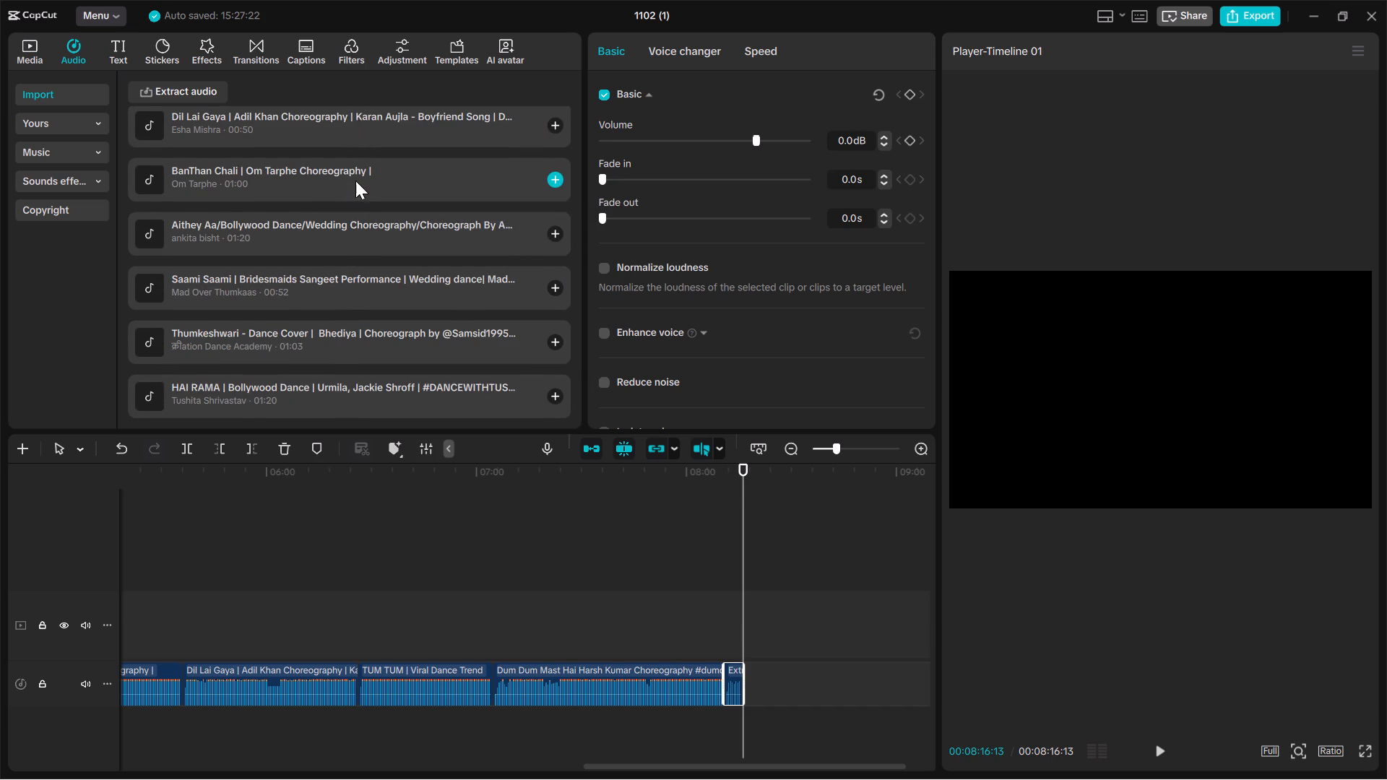
pyautogui.scroll(2, 360, 200)
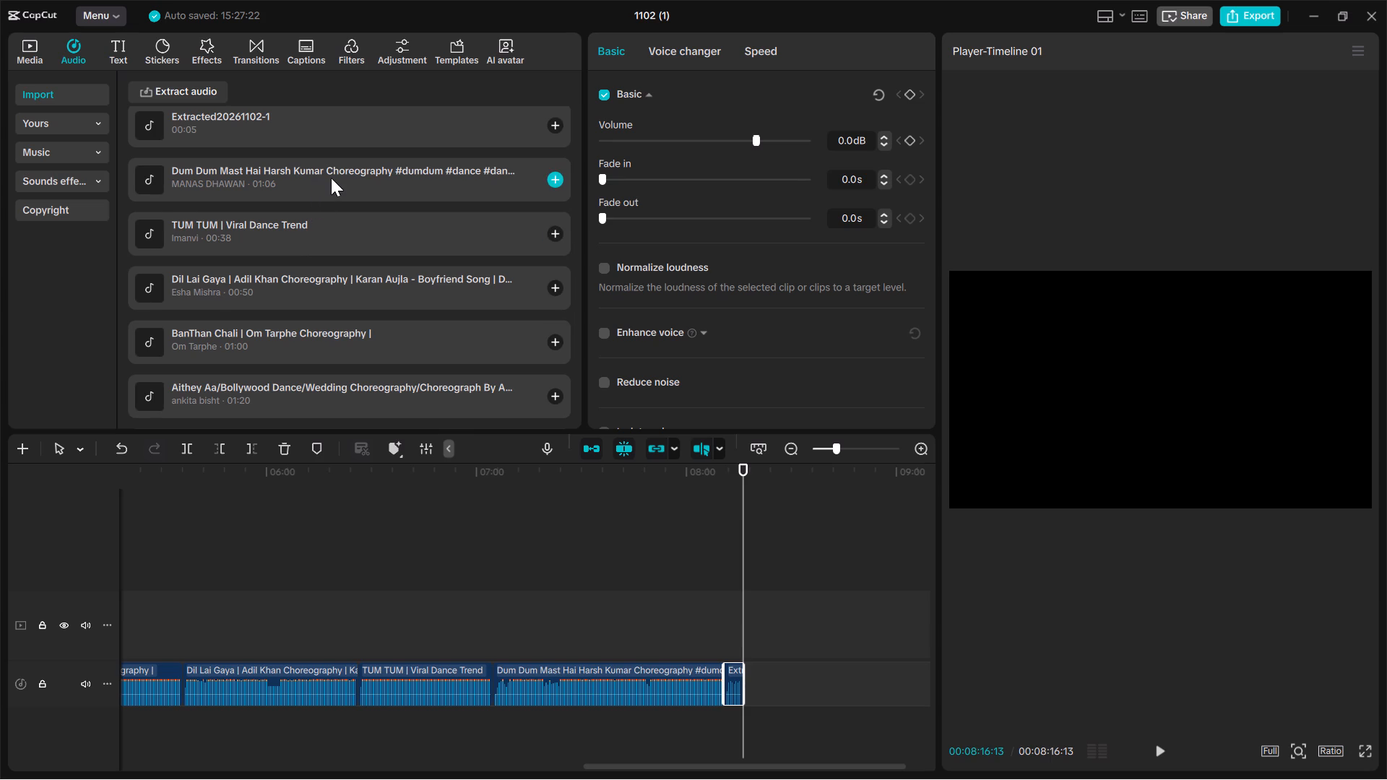
pyautogui.scroll(3, 331, 186)
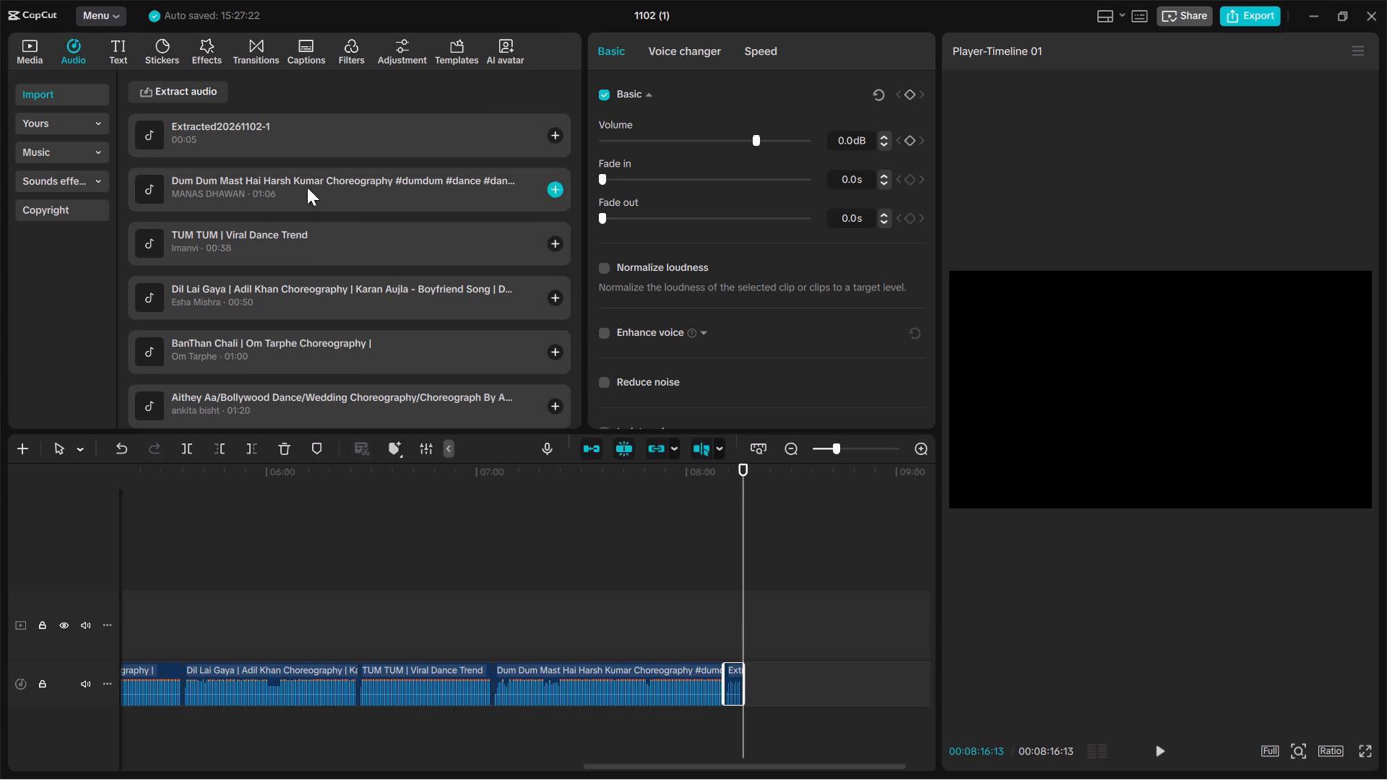
pyautogui.scroll(-3, 286, 264)
pyautogui.scroll(2, 287, 264)
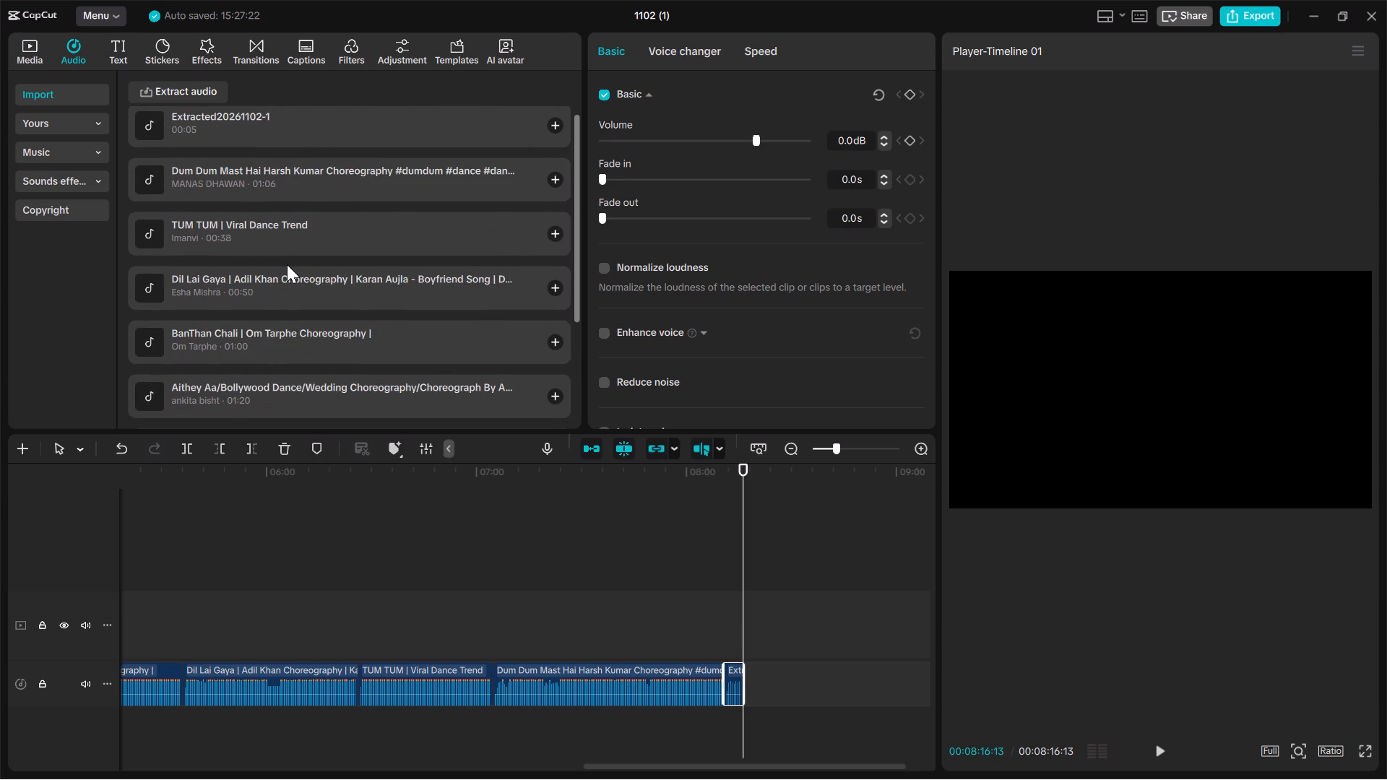
pyautogui.scroll(-8, 287, 264)
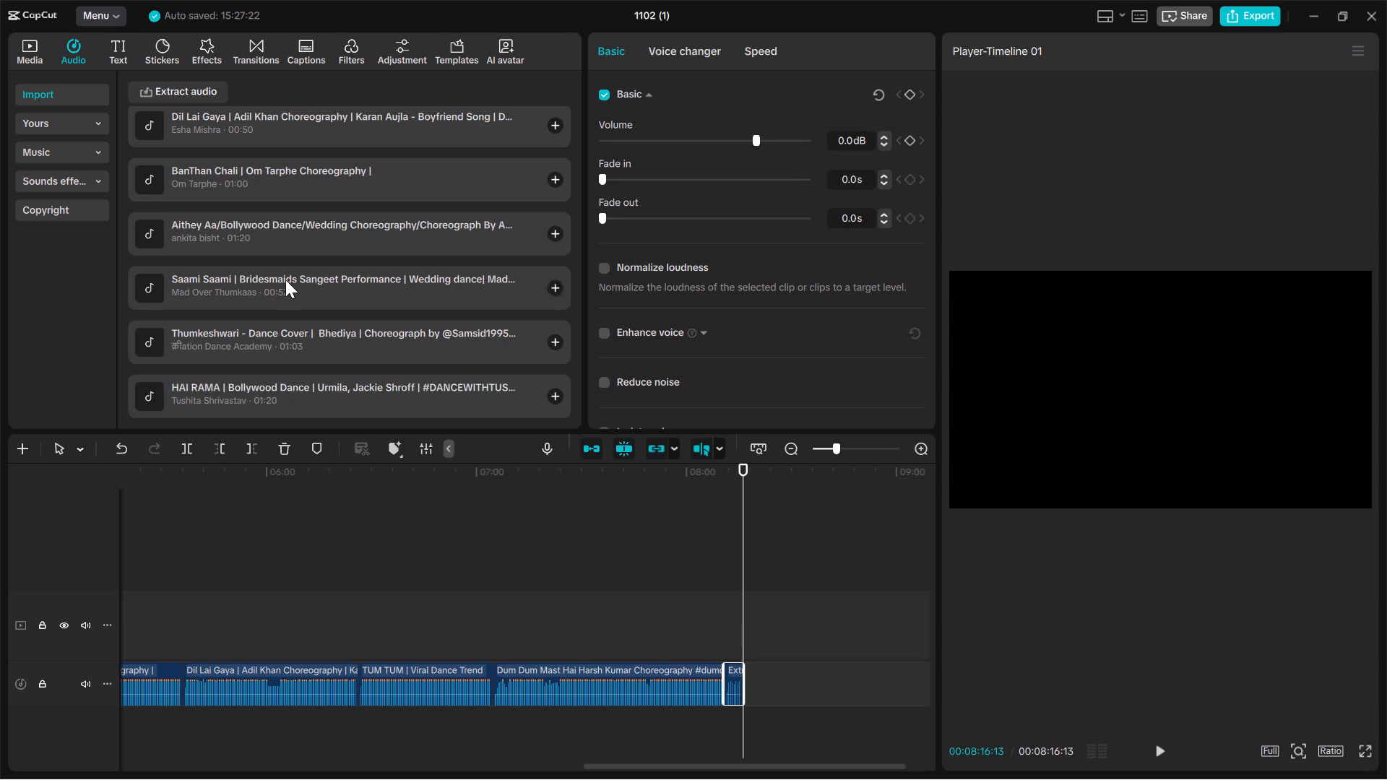
pyautogui.scroll(1, 301, 186)
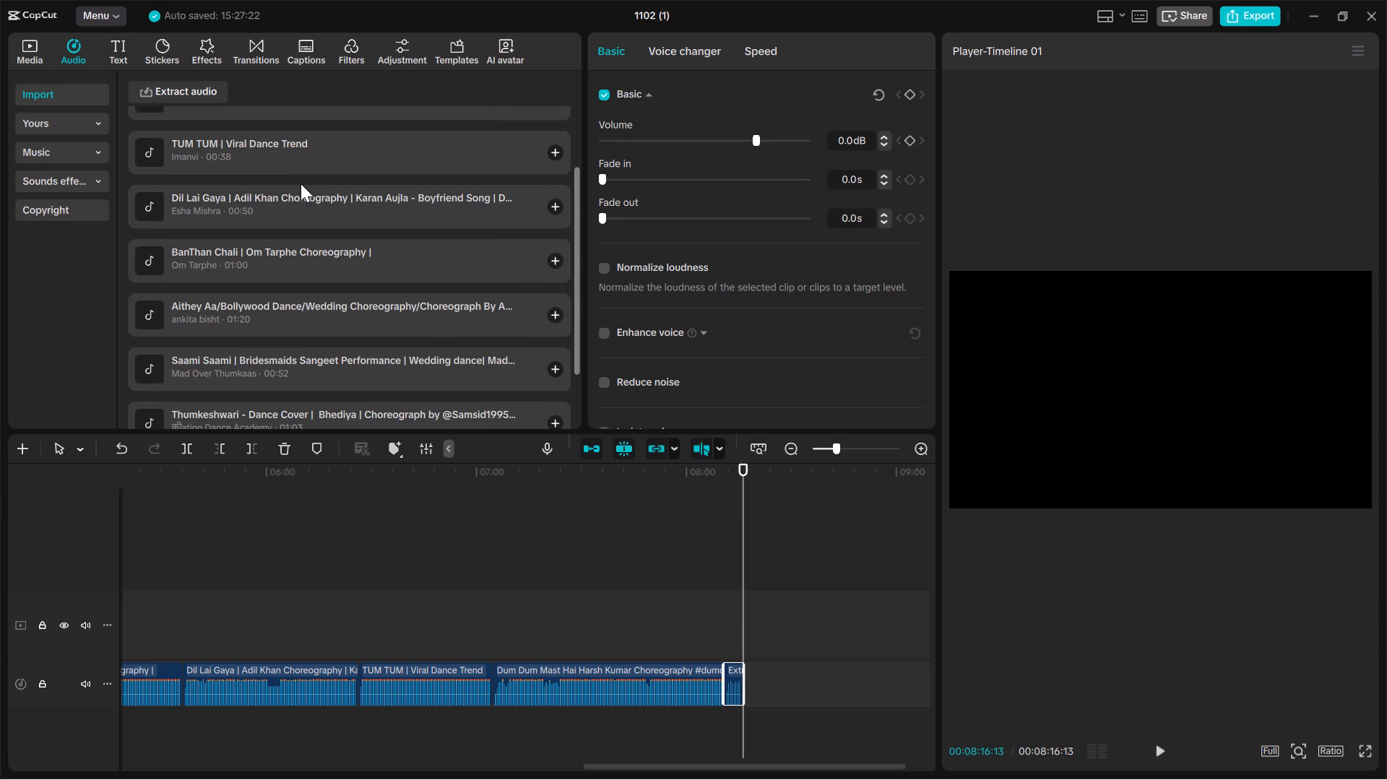
pyautogui.scroll(1, 294, 165)
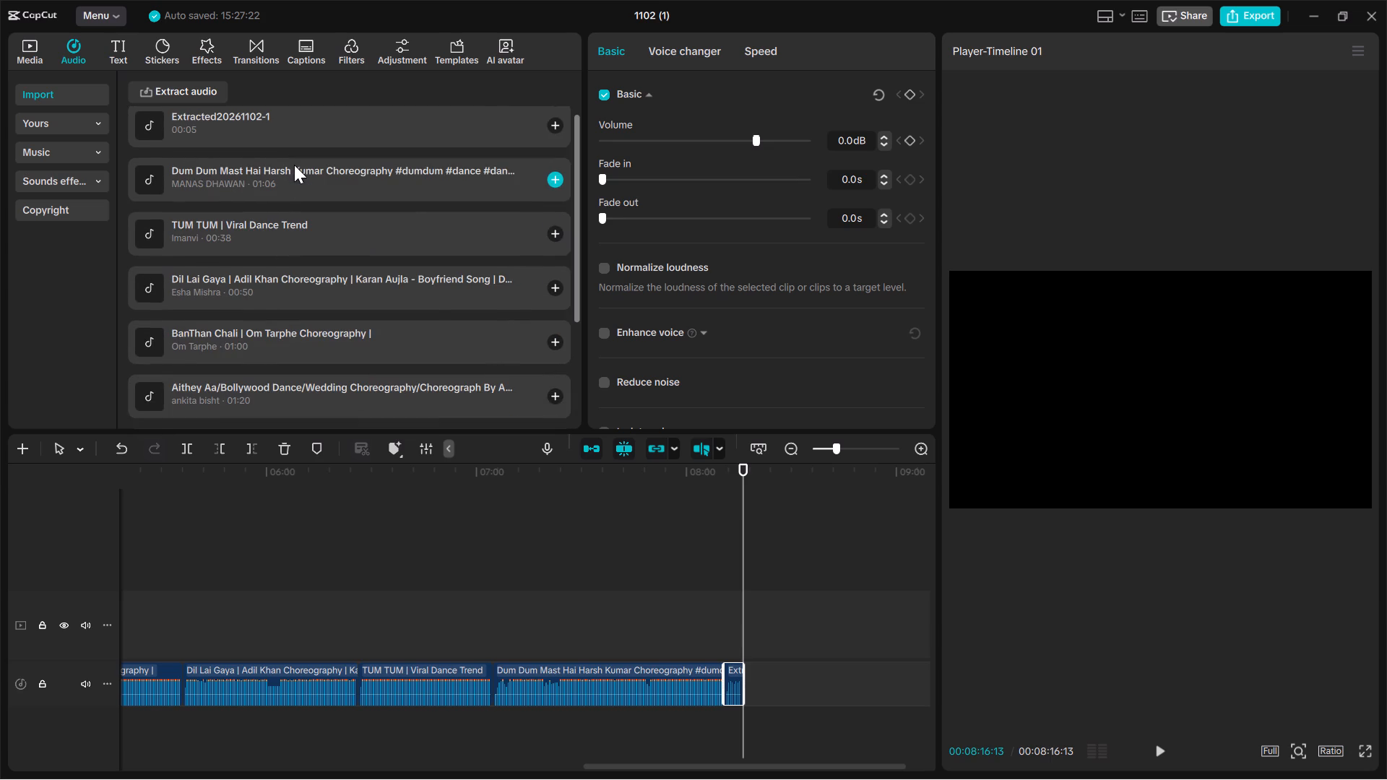
pyautogui.scroll(1, 289, 180)
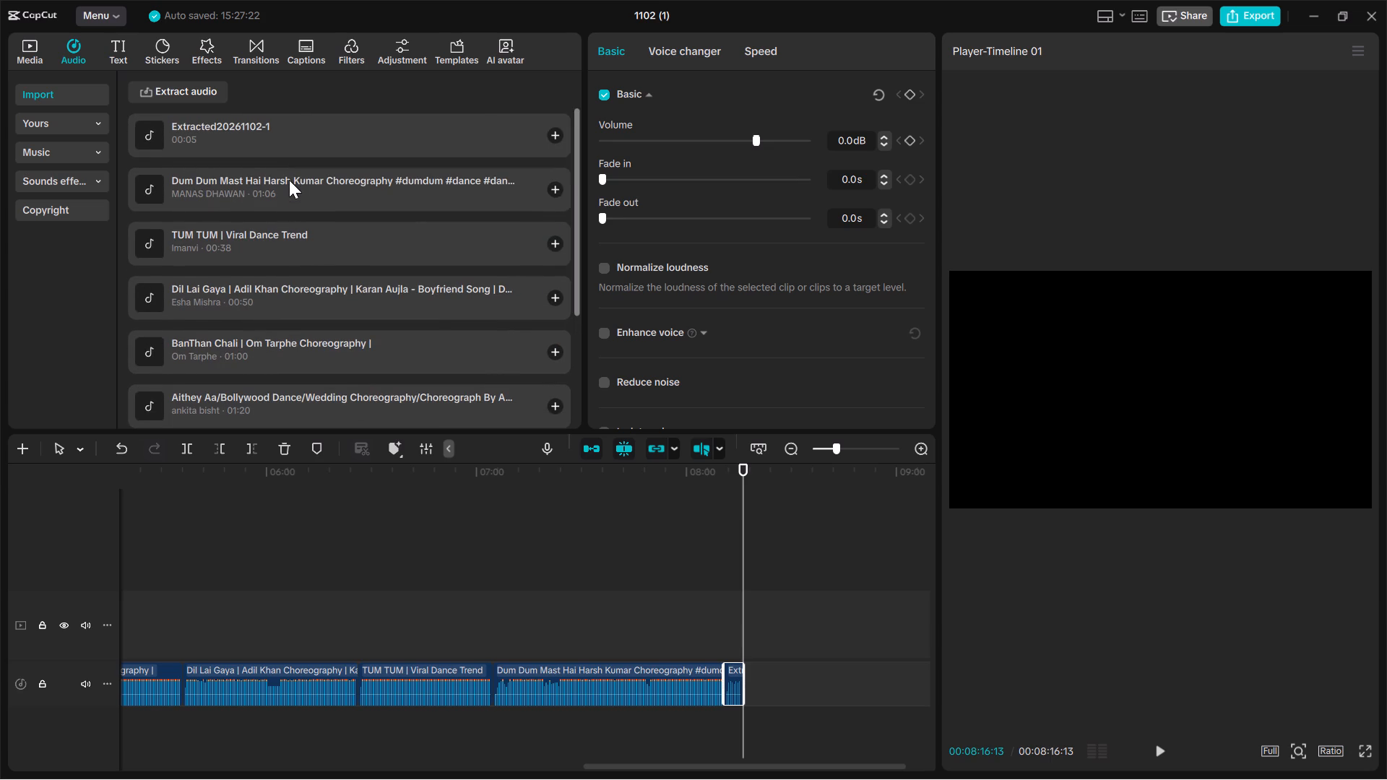
# Extract the audio from 10.mp3 and add it to the timeline at the end of the audio extracted from 9.mp4.
pyautogui.click(191, 84)
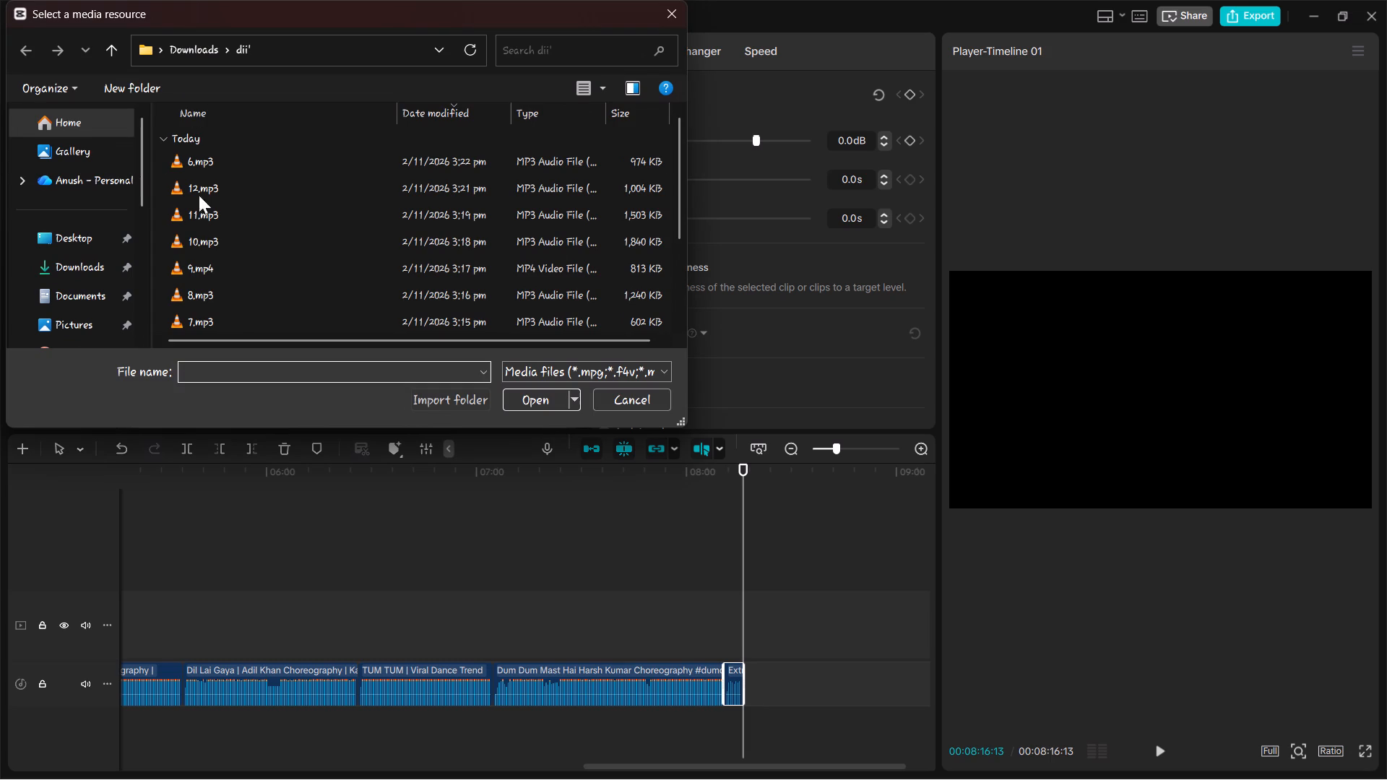
pyautogui.click(211, 236)
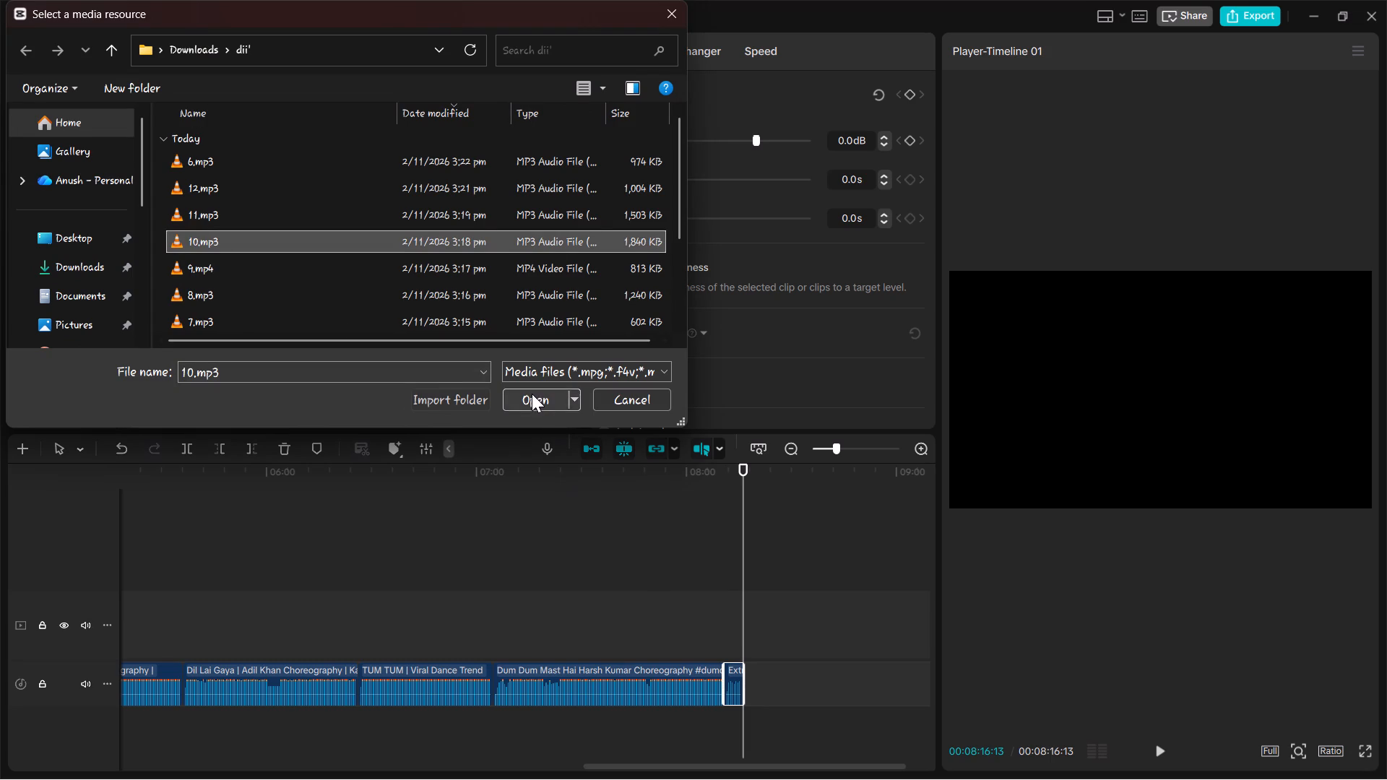
pyautogui.click(531, 398)
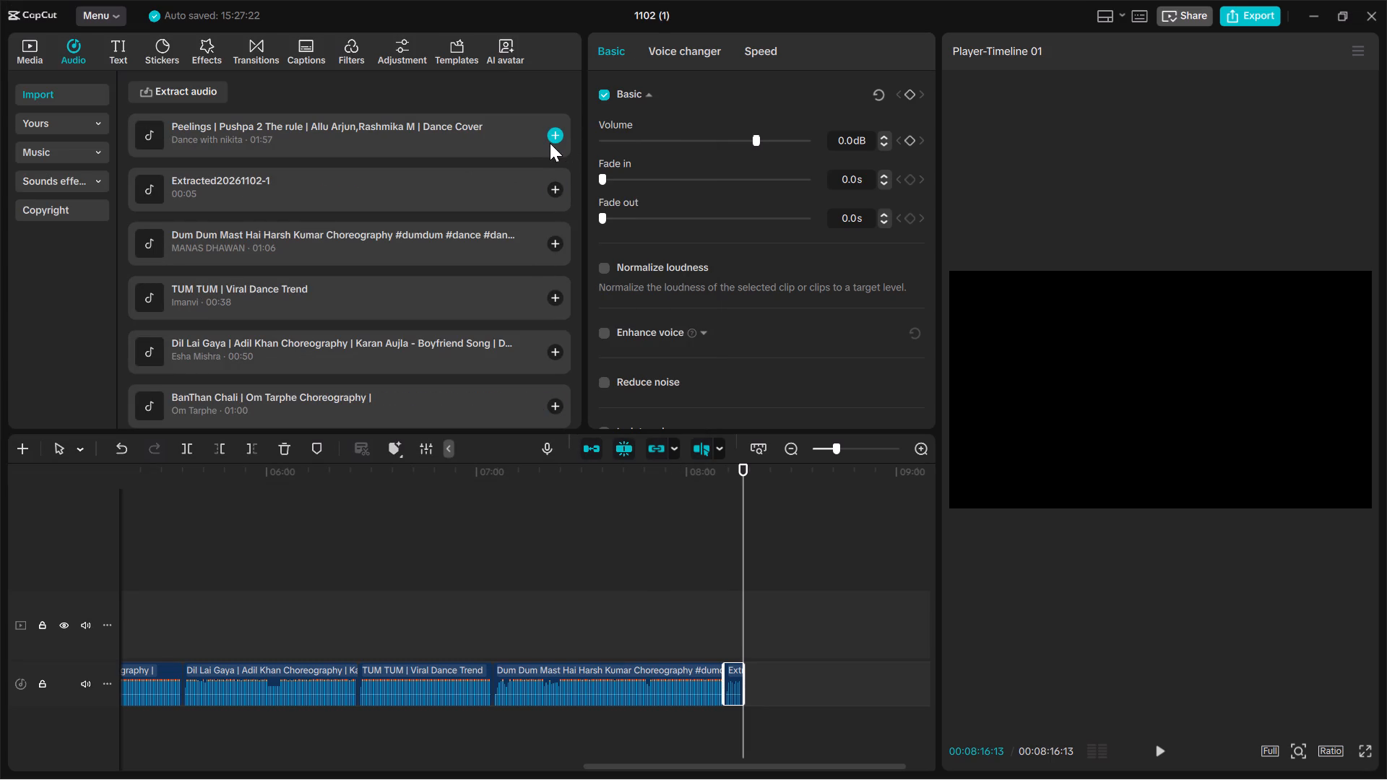
pyautogui.click(553, 140)
# Extract the audio from 11.mp3, move the playhead to the end of the Peelings clip, and add it there.
pyautogui.click(191, 95)
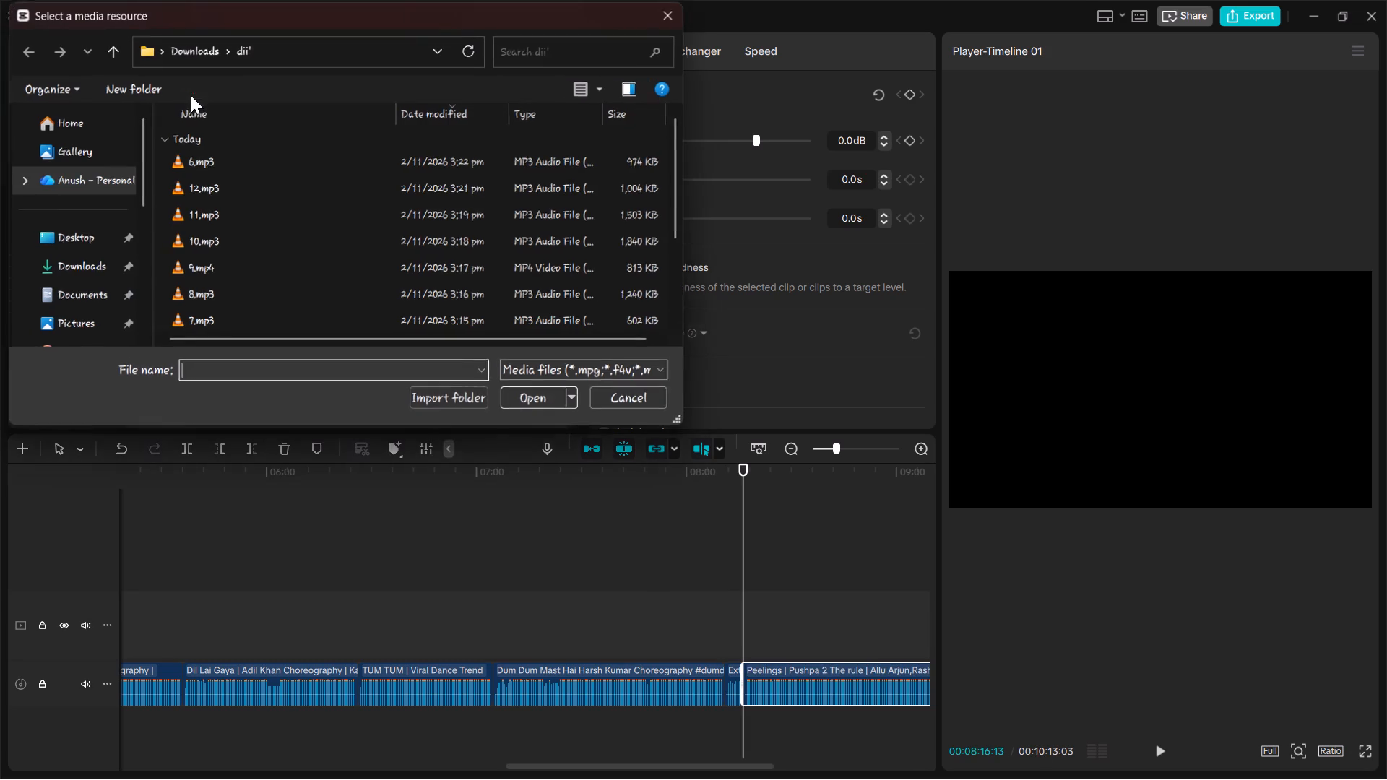
pyautogui.click(213, 219)
pyautogui.click(537, 401)
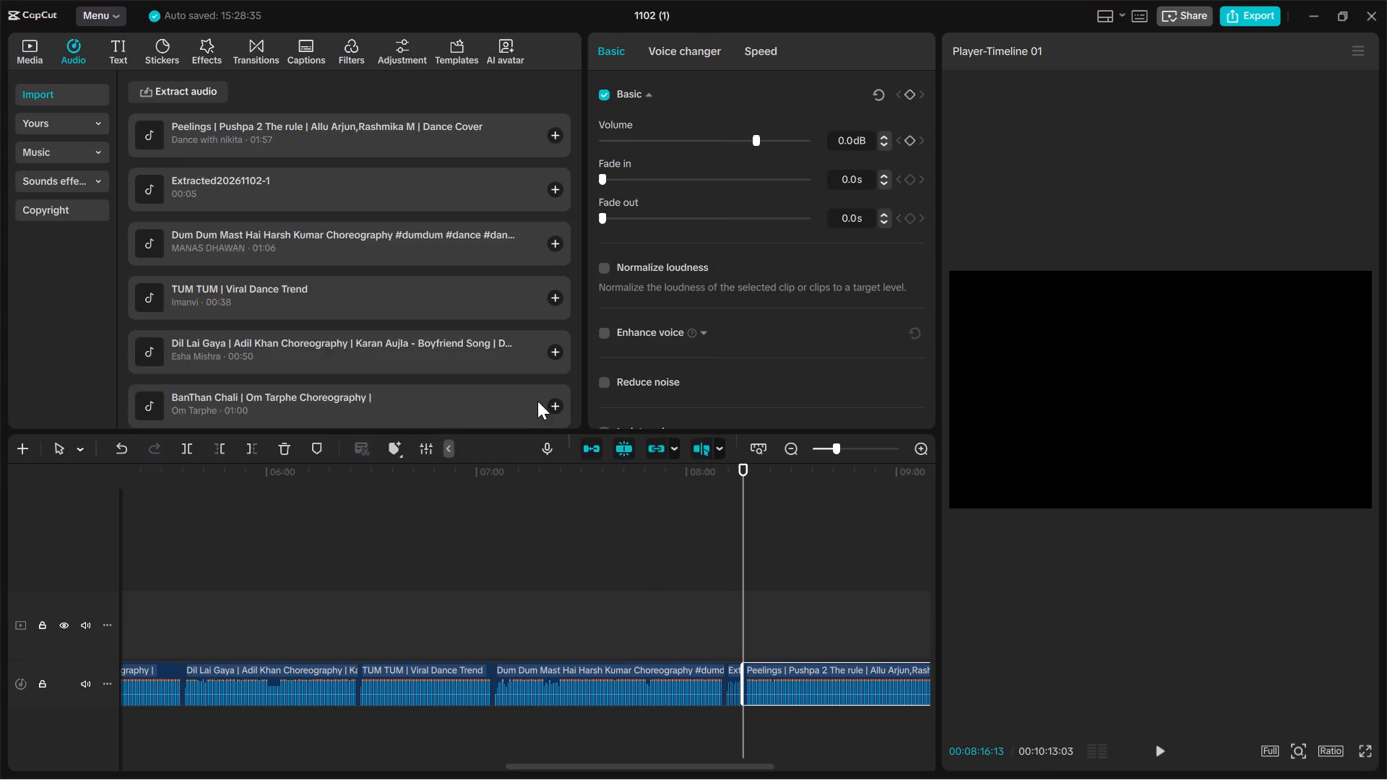
pyautogui.moveTo(746, 480); pyautogui.dragTo(998, 564)
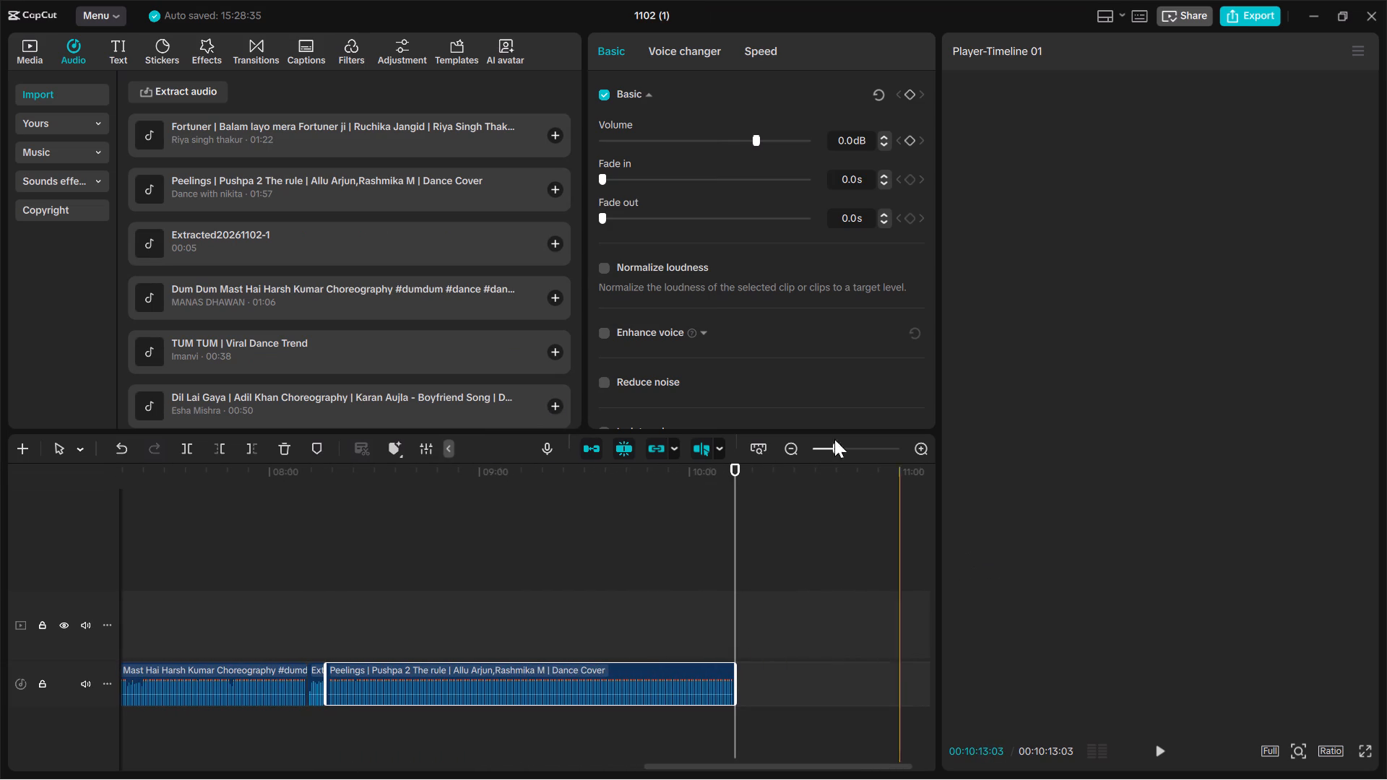
pyautogui.click(560, 134)
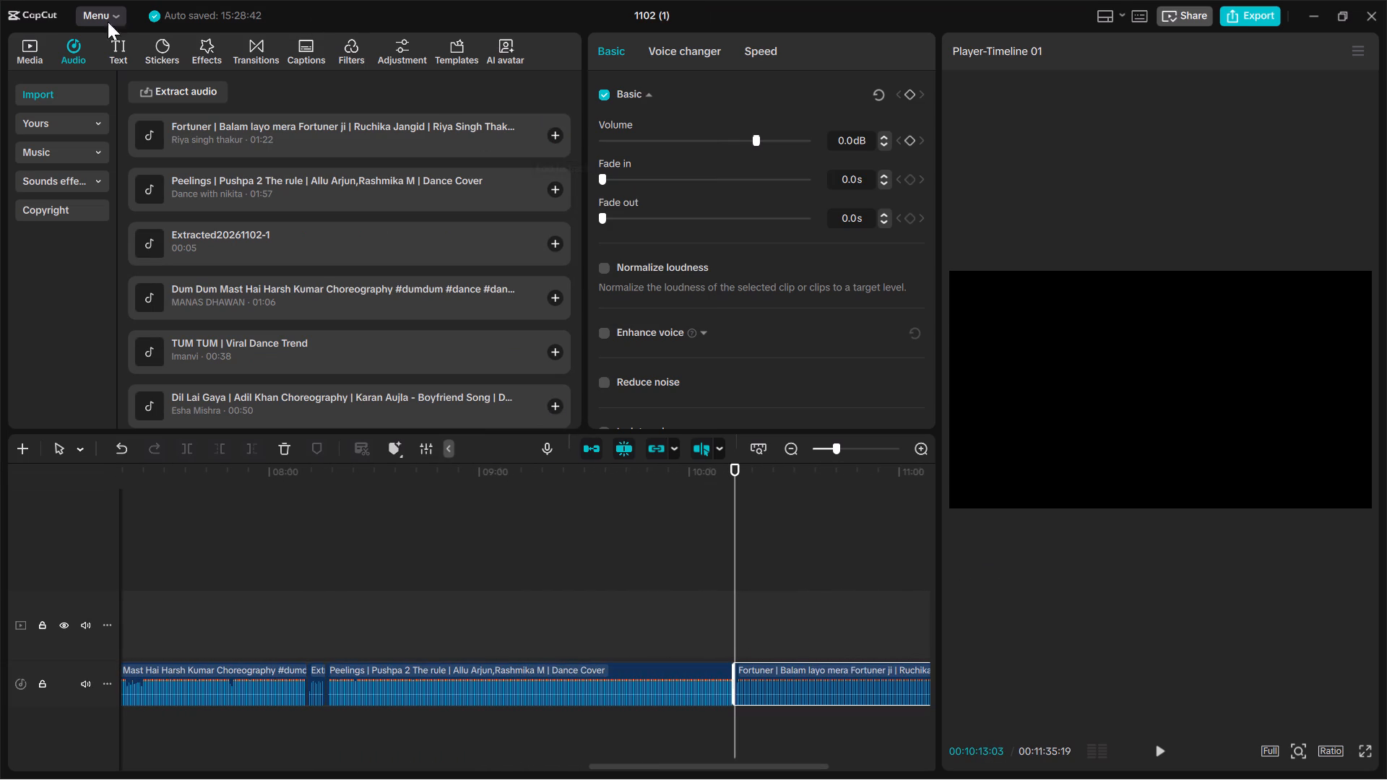
# Extract the audio from 12.mp3, move the playhead to the end of the Fortuner clip, and add it there.
pyautogui.click(186, 100)
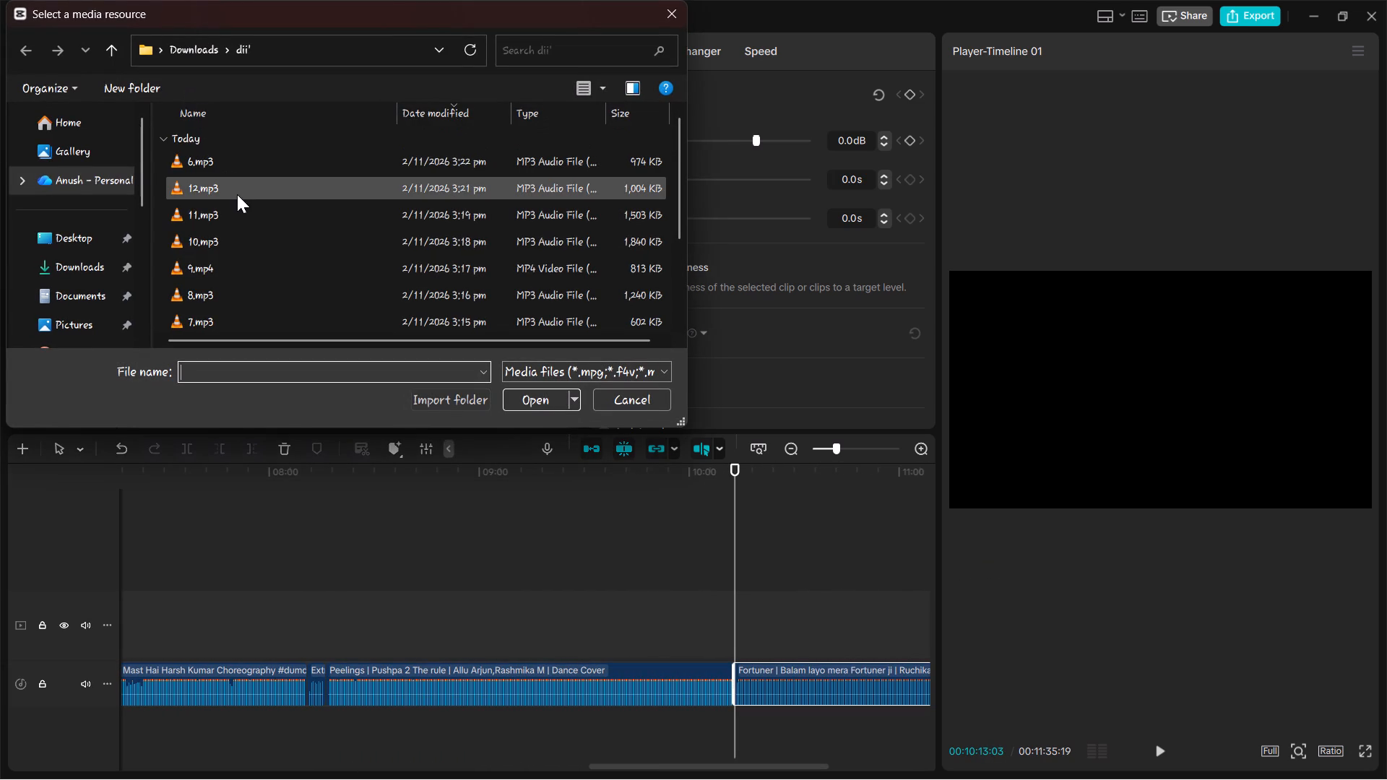
pyautogui.click(245, 194)
pyautogui.click(535, 393)
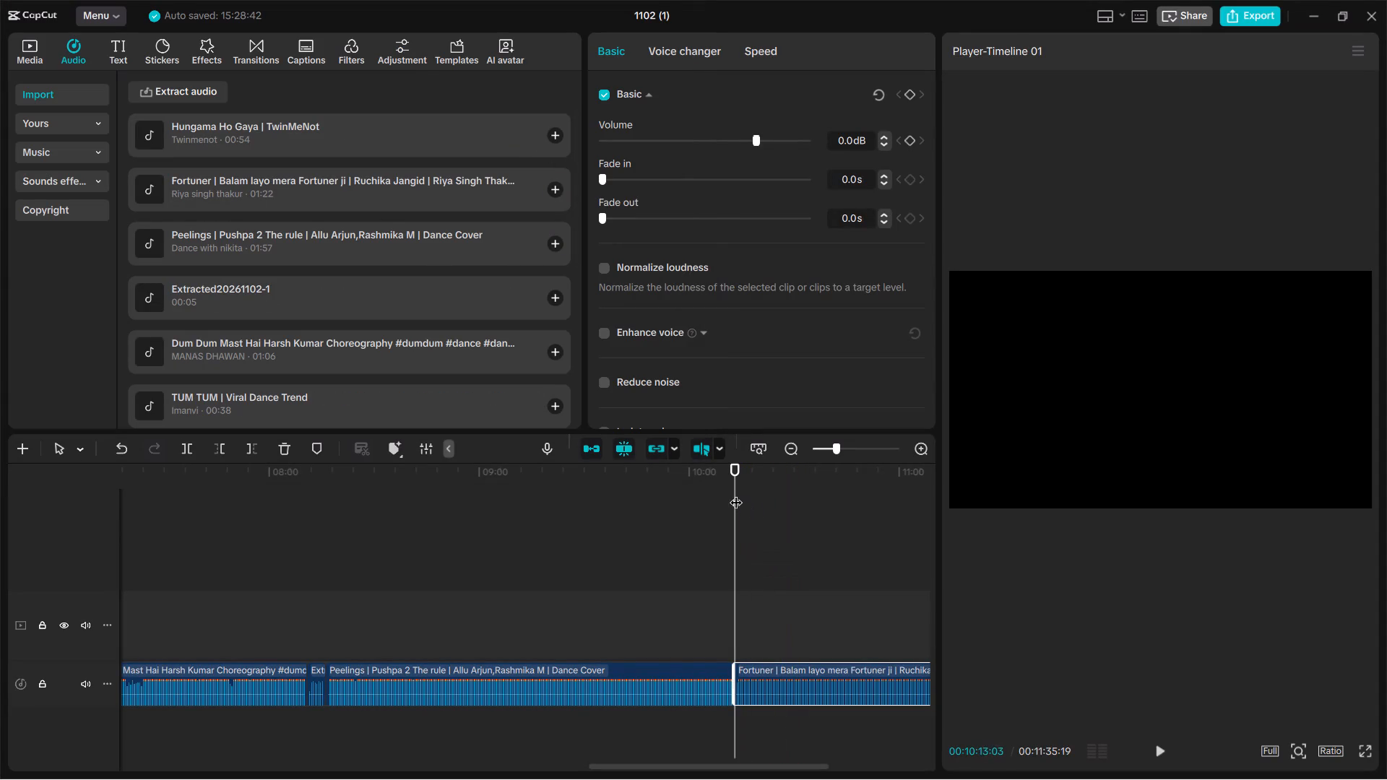
pyautogui.moveTo(736, 493); pyautogui.dragTo(946, 509)
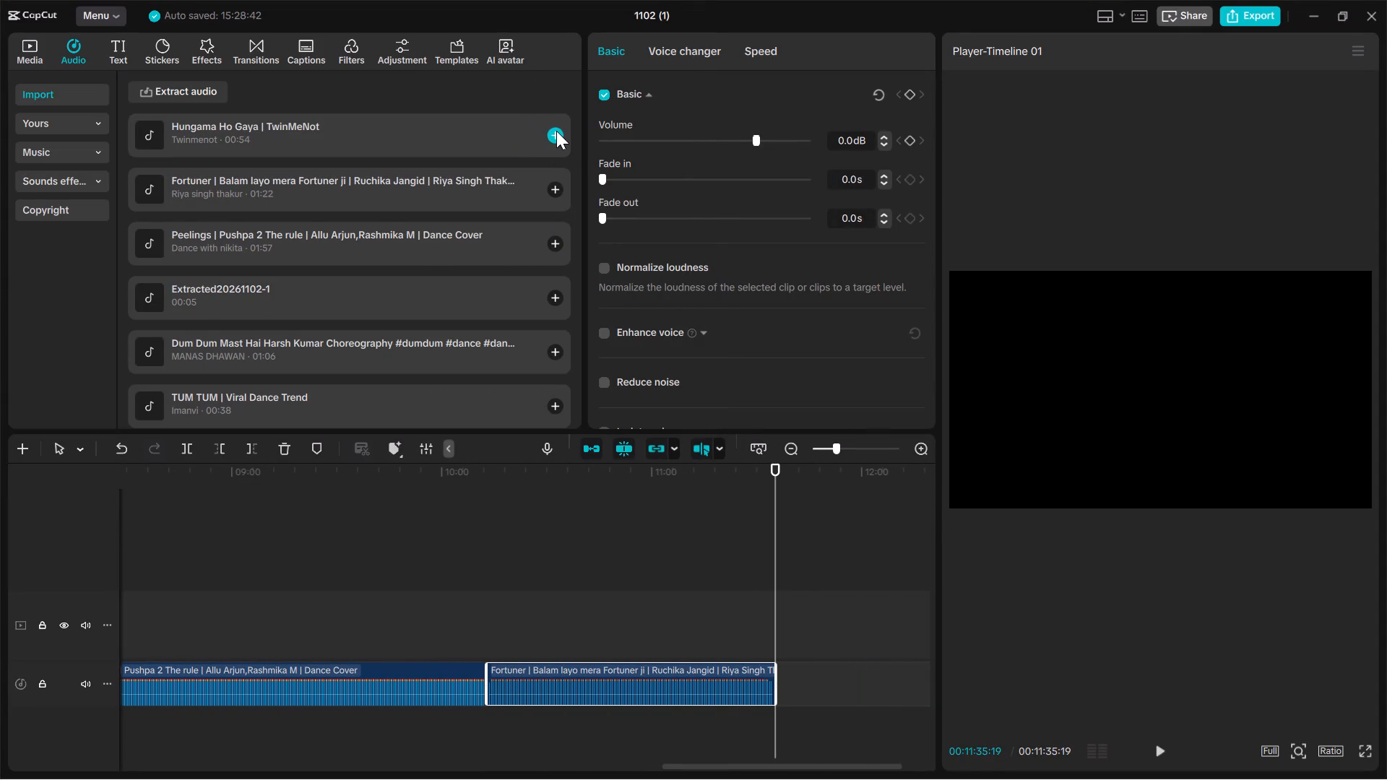
pyautogui.click(556, 131)
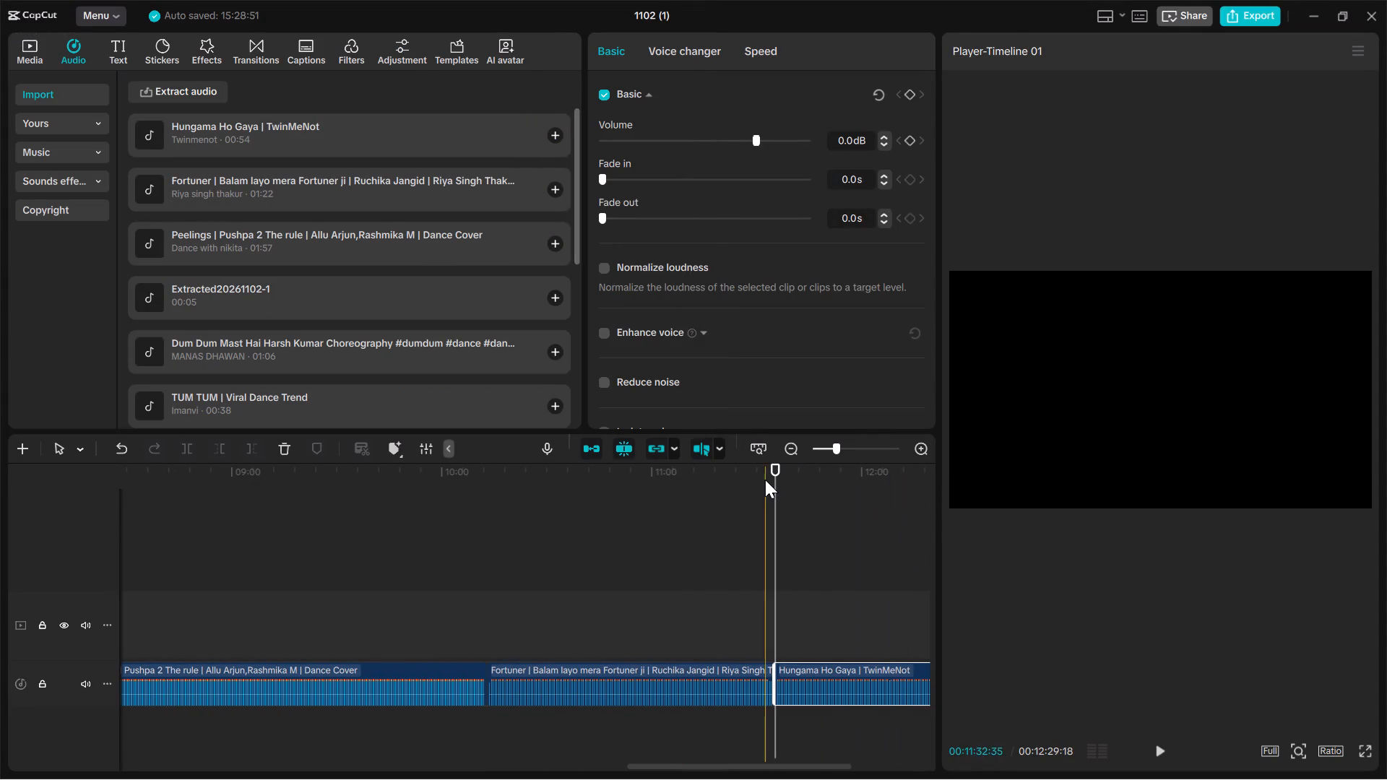
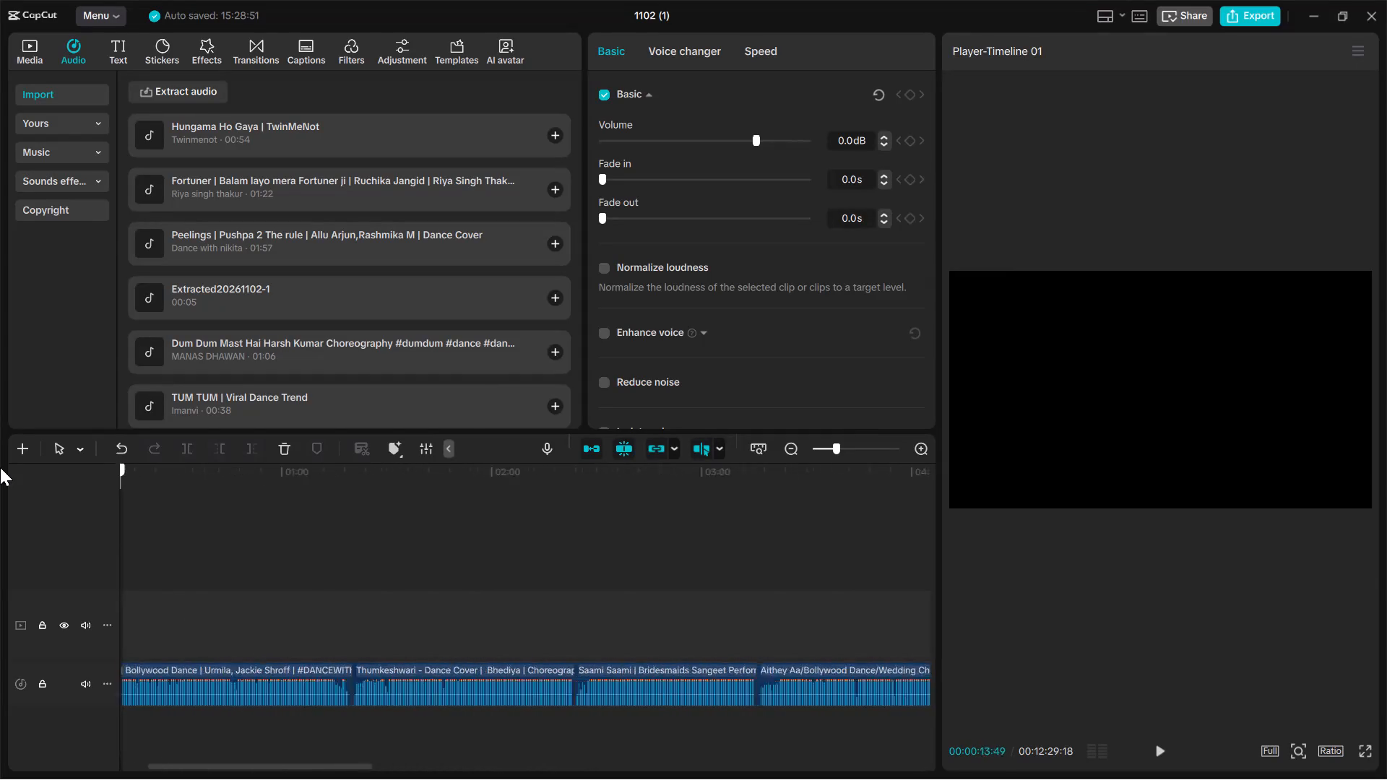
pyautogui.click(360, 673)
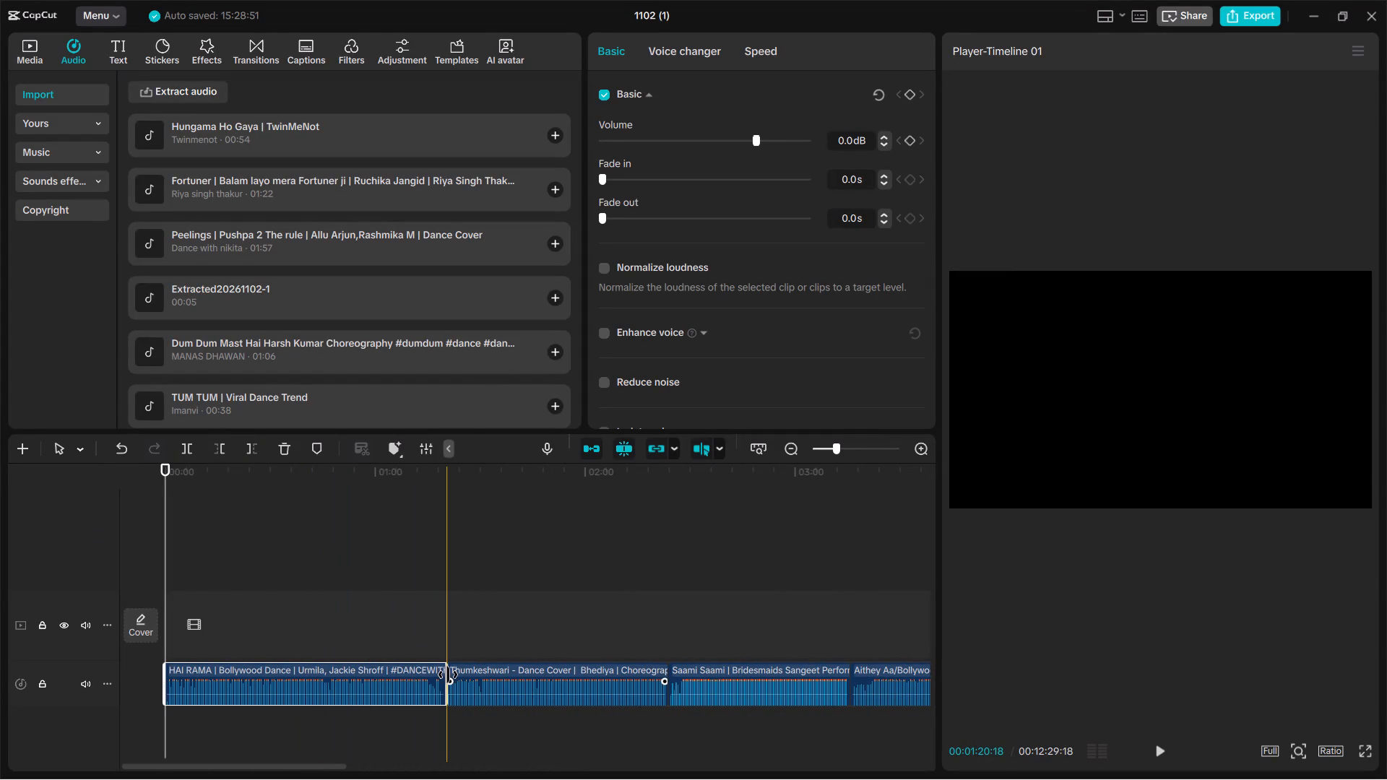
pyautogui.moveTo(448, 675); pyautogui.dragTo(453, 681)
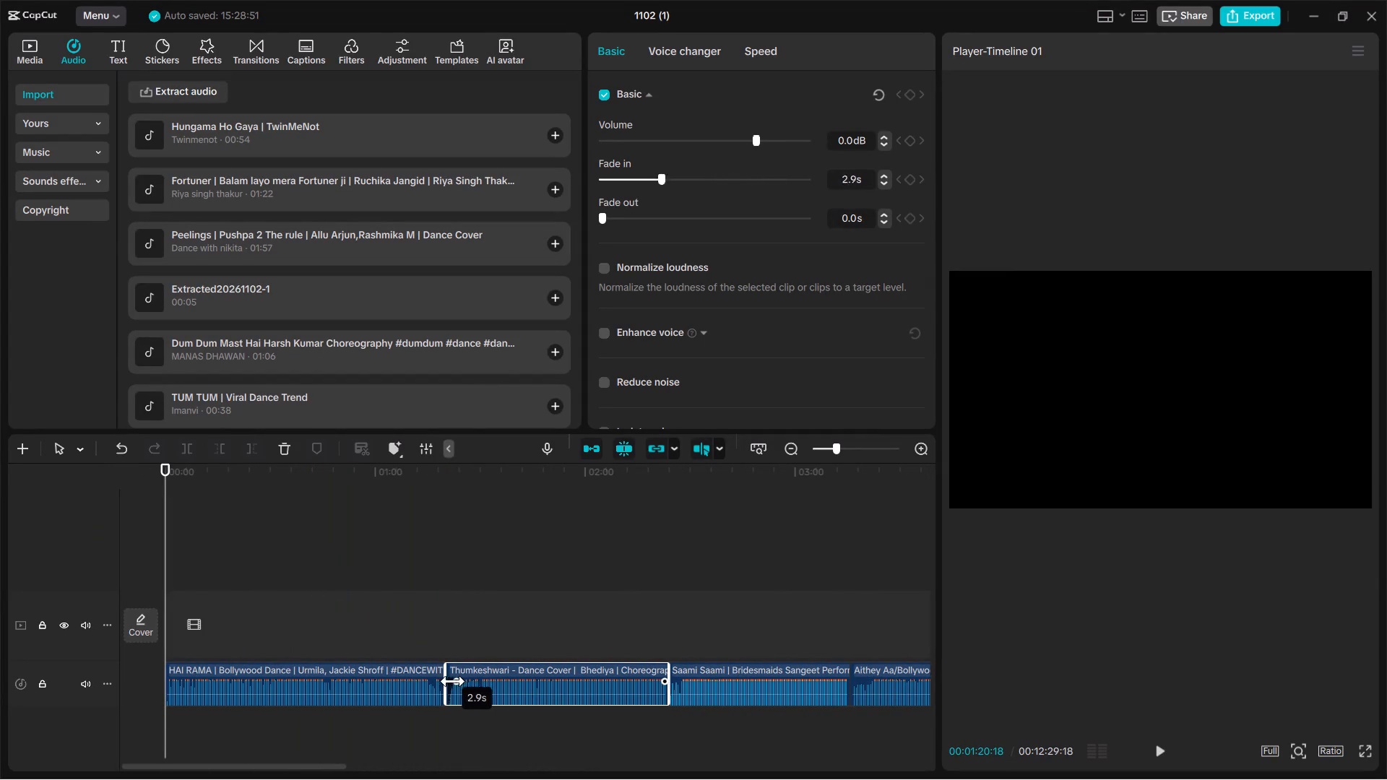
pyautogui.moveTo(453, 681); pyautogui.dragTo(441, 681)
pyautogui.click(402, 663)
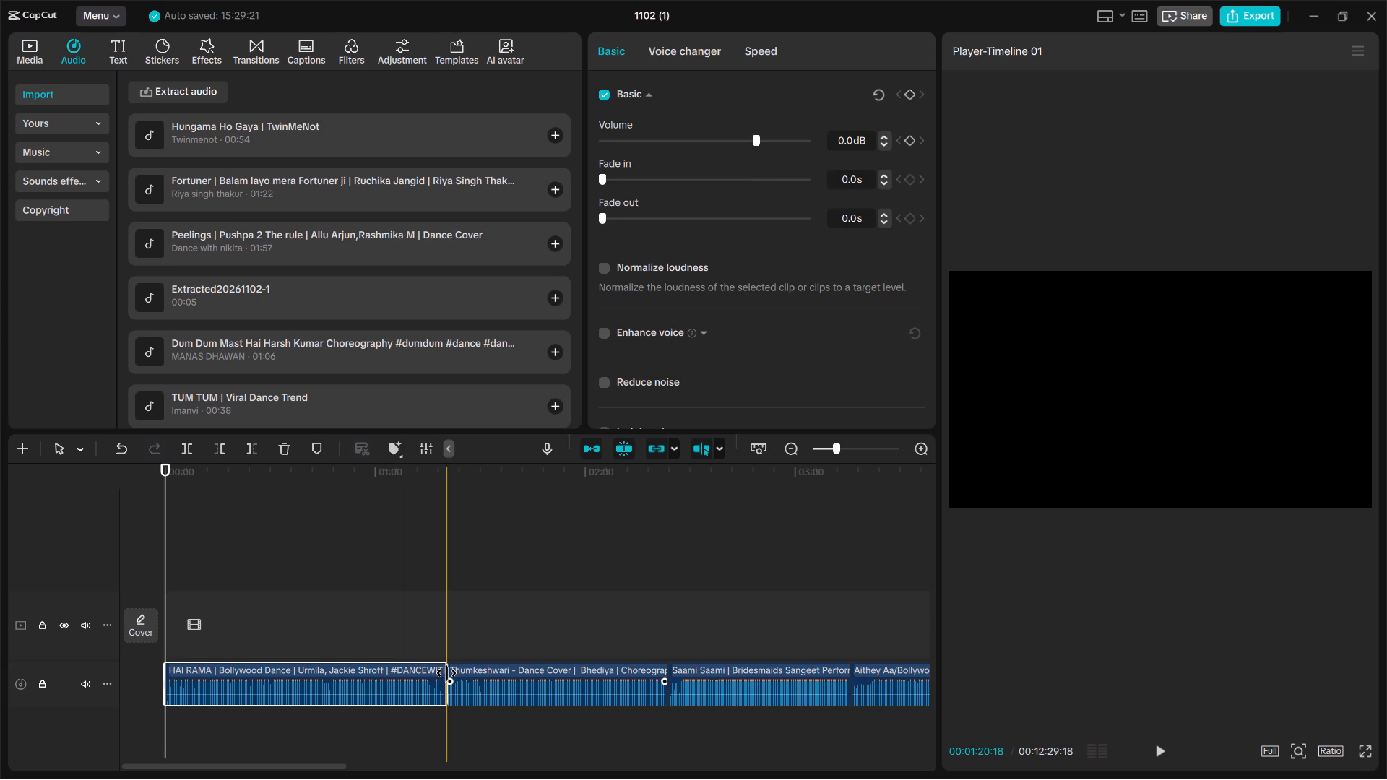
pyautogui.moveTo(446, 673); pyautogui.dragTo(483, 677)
# Scrub through the HAI RAMA clip to about 44 seconds and trim the clip's end back to the playhead.
pyautogui.click(420, 667)
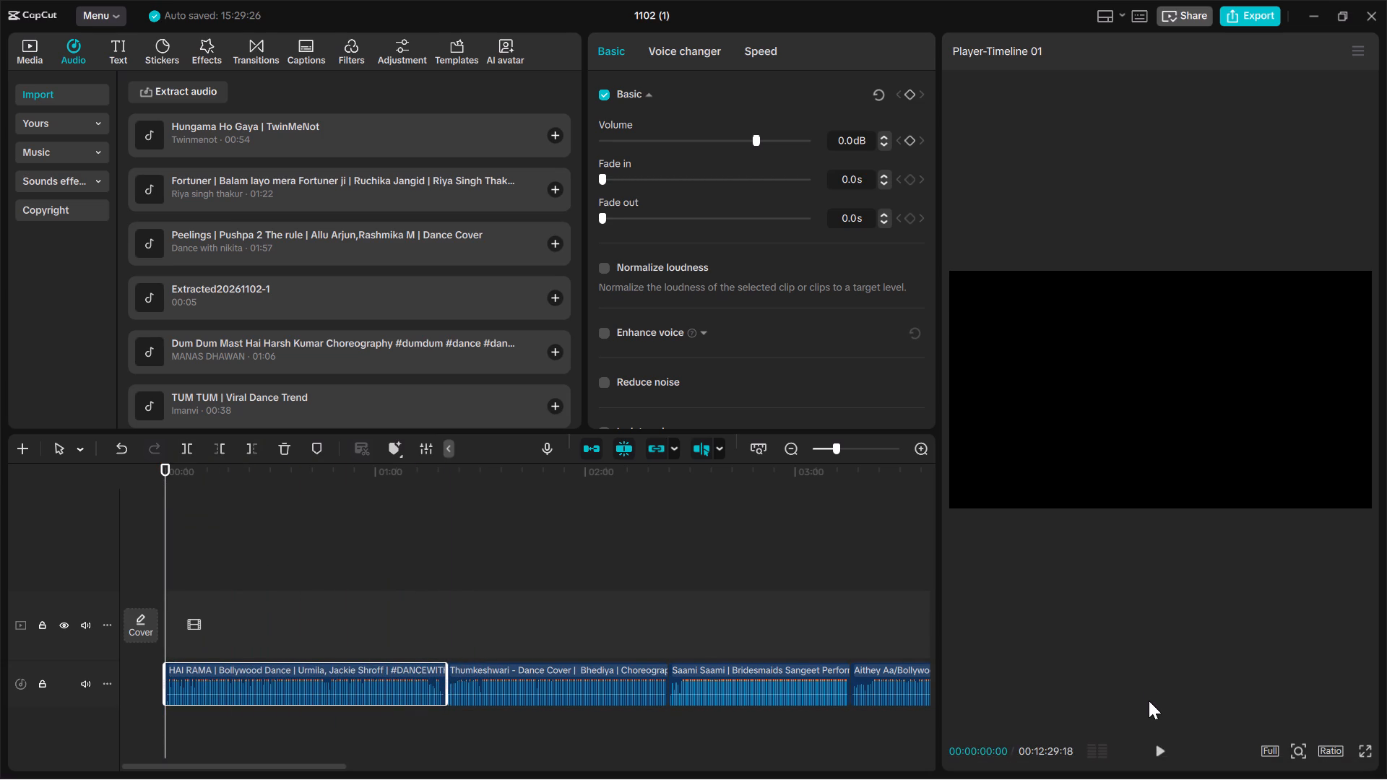
pyautogui.moveTo(165, 467); pyautogui.dragTo(178, 471)
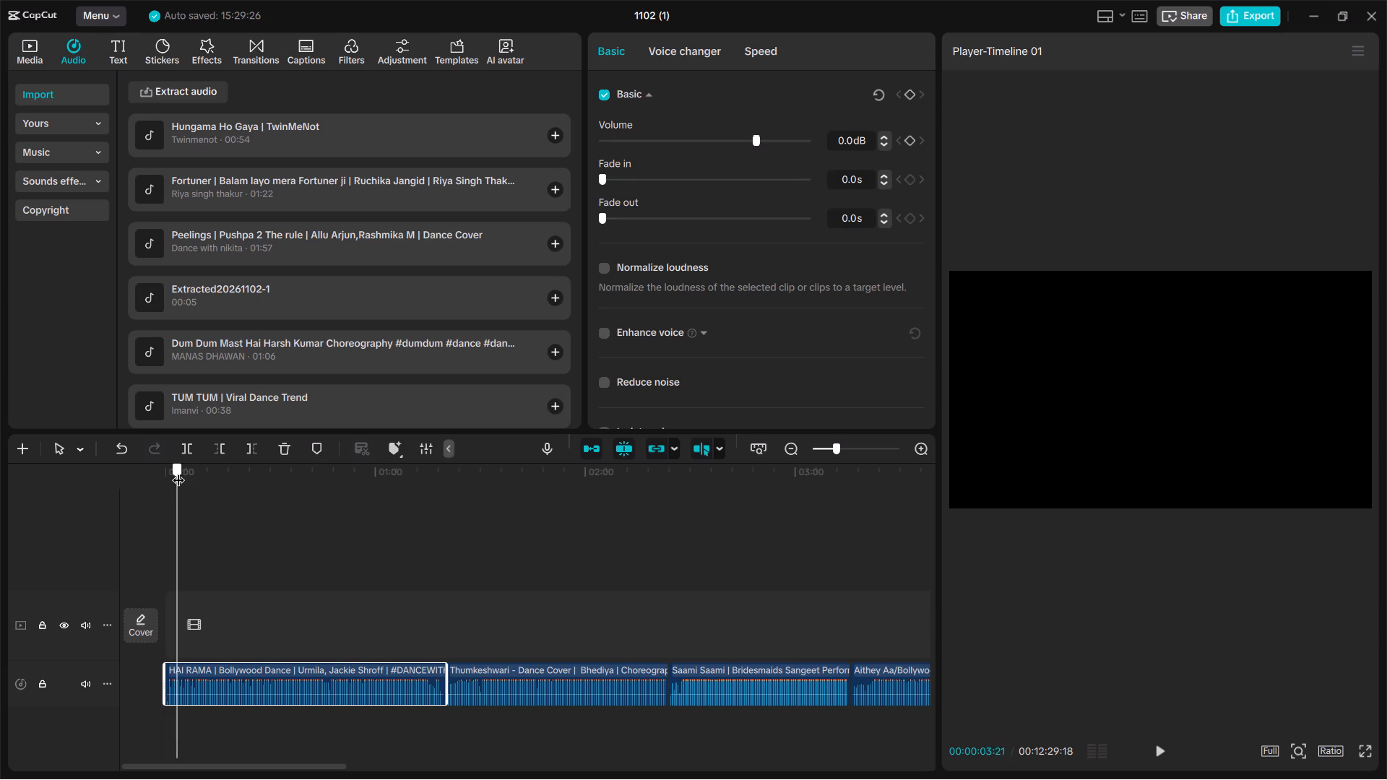
pyautogui.moveTo(178, 471); pyautogui.dragTo(217, 480)
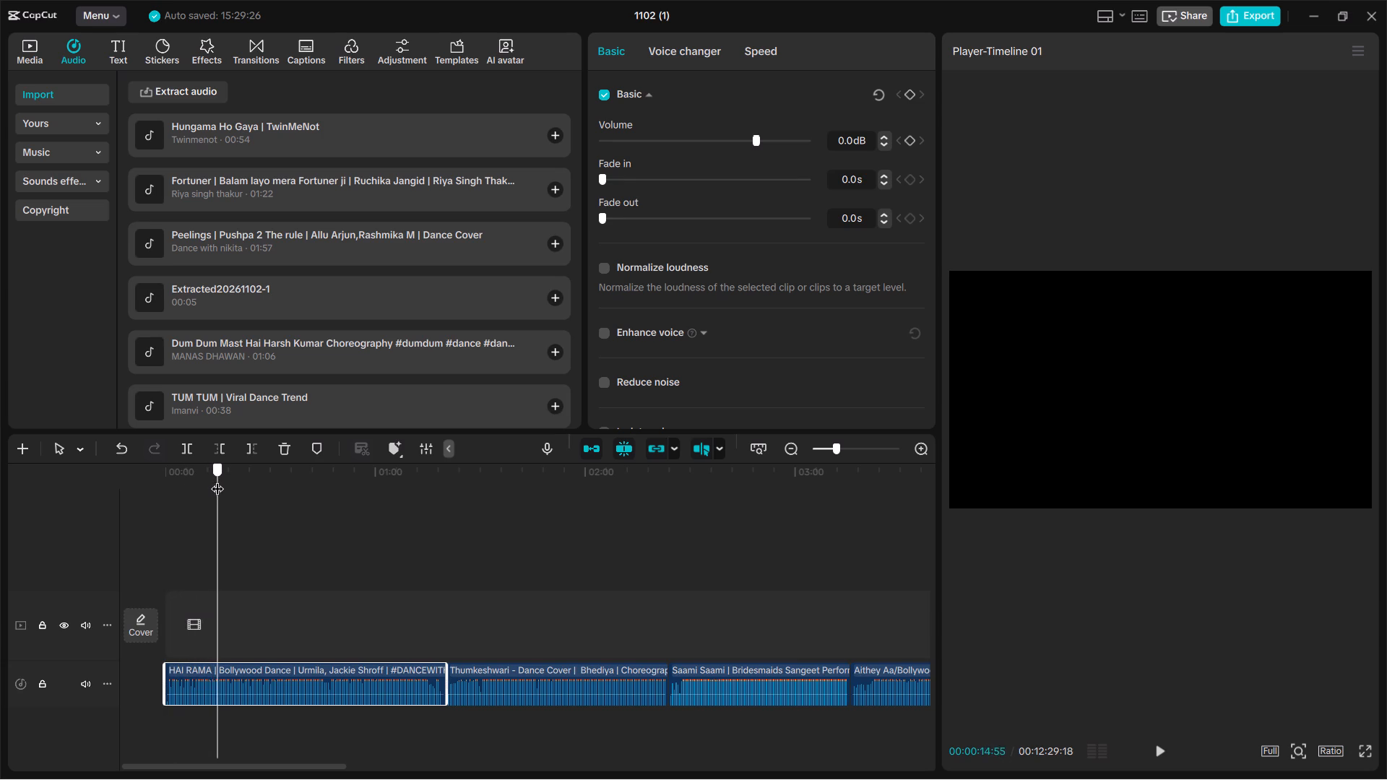
pyautogui.moveTo(217, 480); pyautogui.dragTo(246, 485)
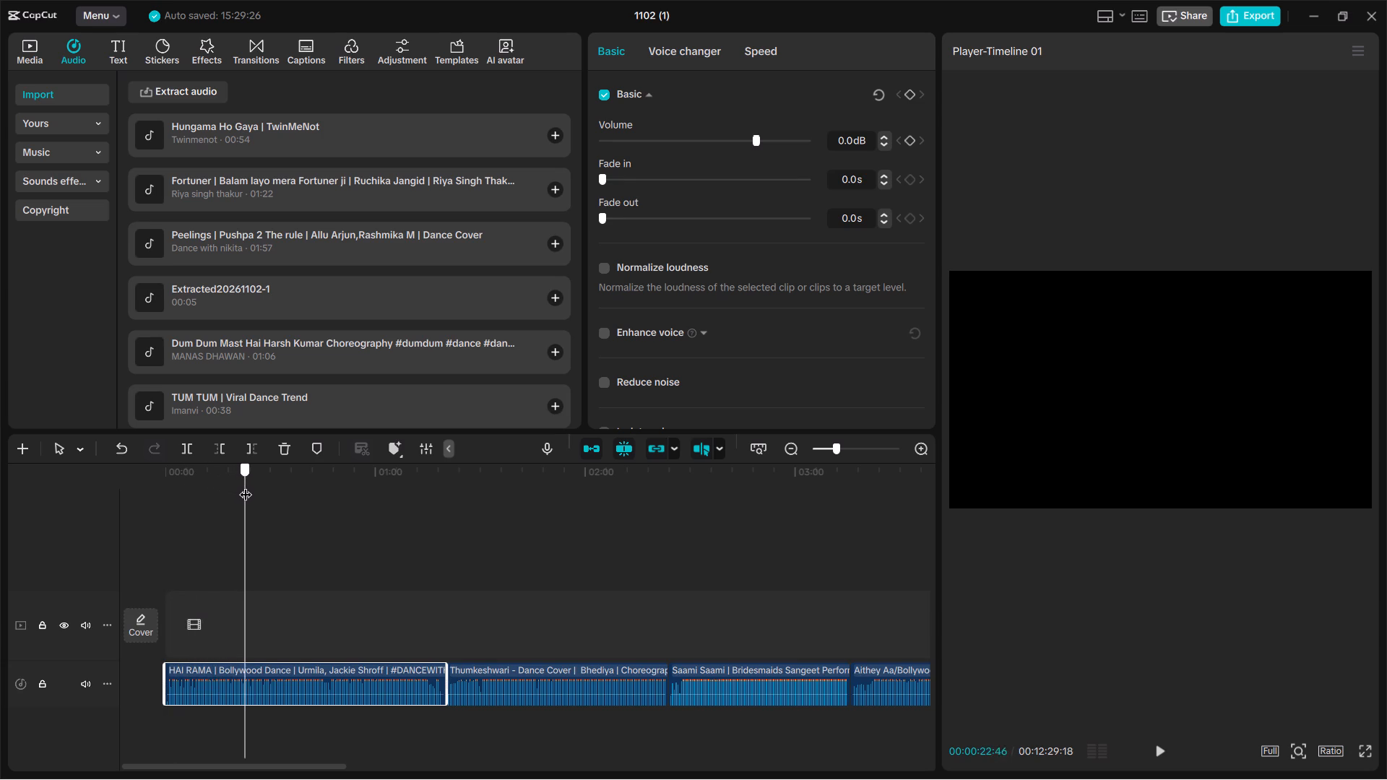
pyautogui.moveTo(246, 485); pyautogui.dragTo(267, 490)
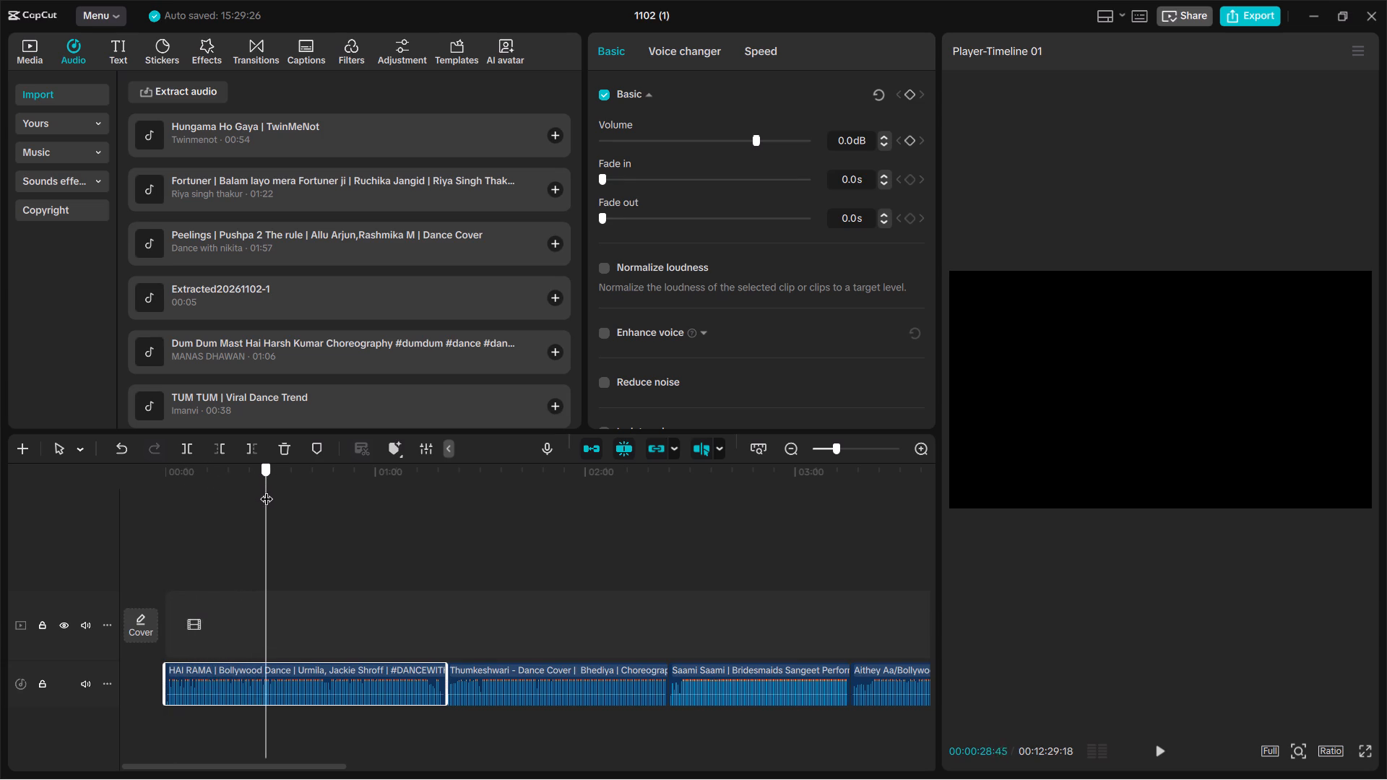
pyautogui.moveTo(267, 490); pyautogui.dragTo(301, 498)
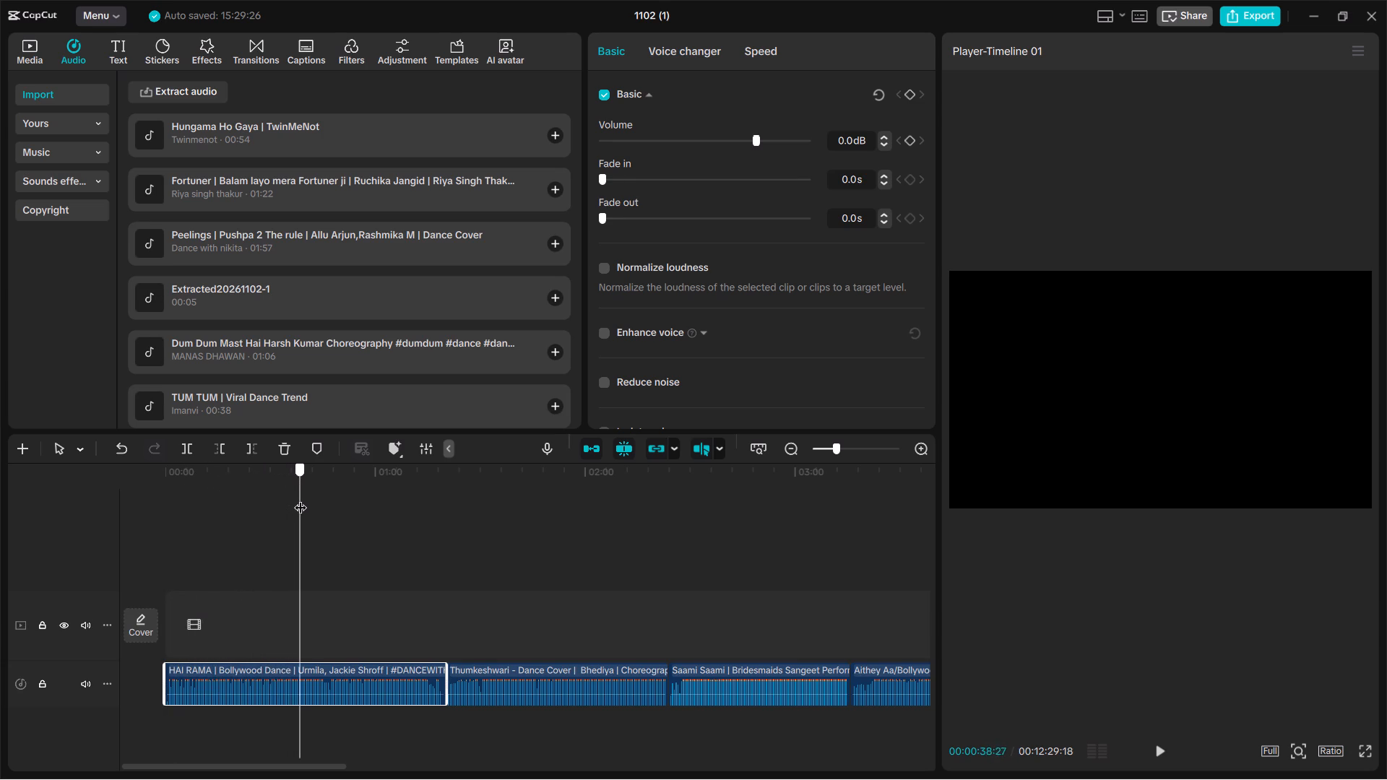
pyautogui.moveTo(301, 498); pyautogui.dragTo(316, 500)
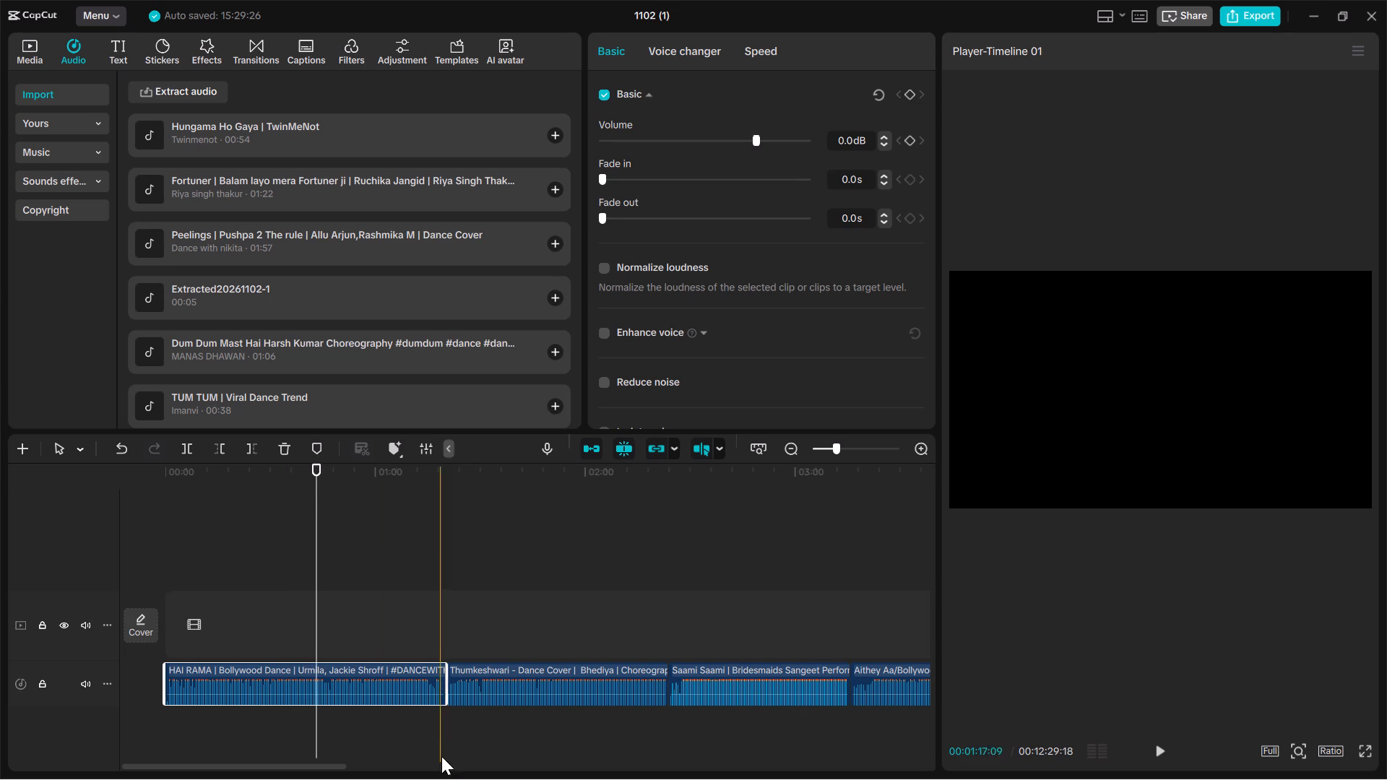
pyautogui.moveTo(448, 672); pyautogui.dragTo(446, 672)
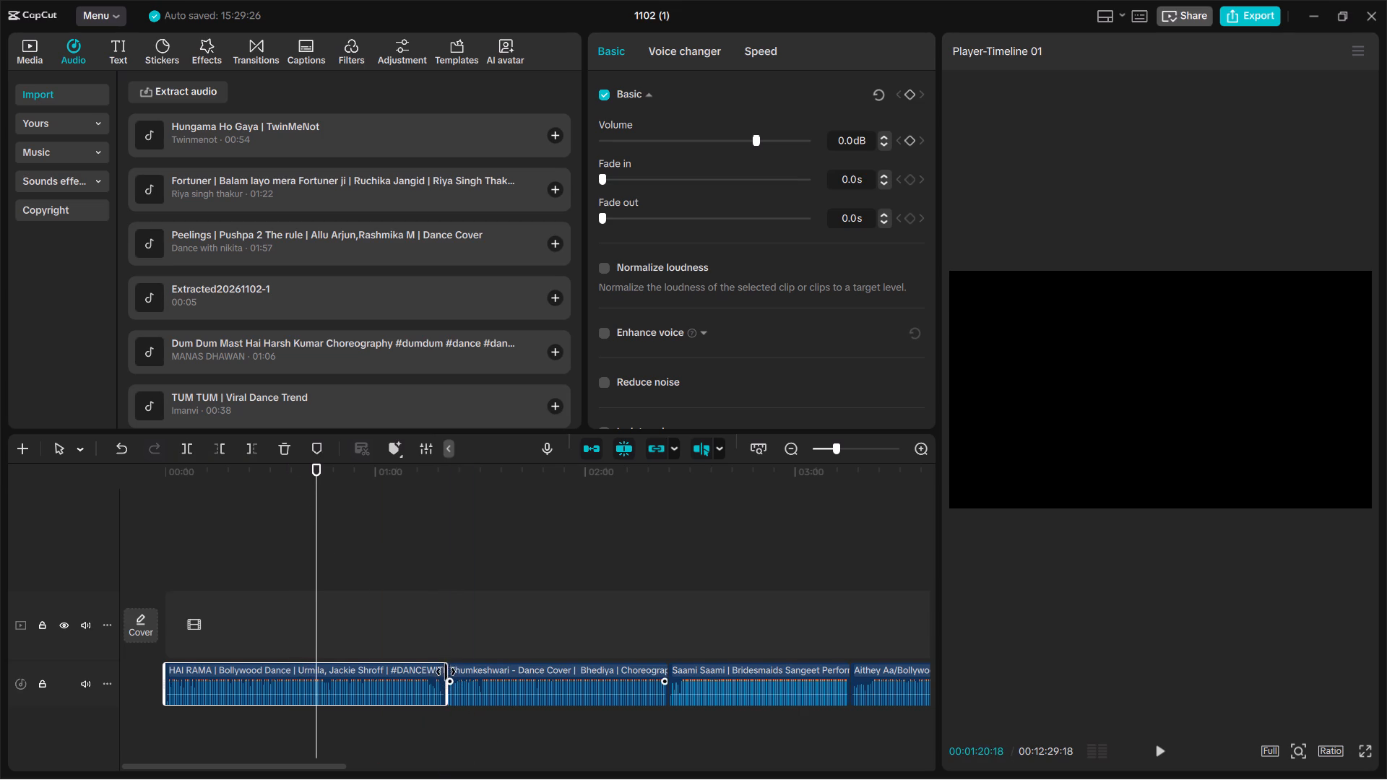
pyautogui.moveTo(446, 672); pyautogui.dragTo(318, 660)
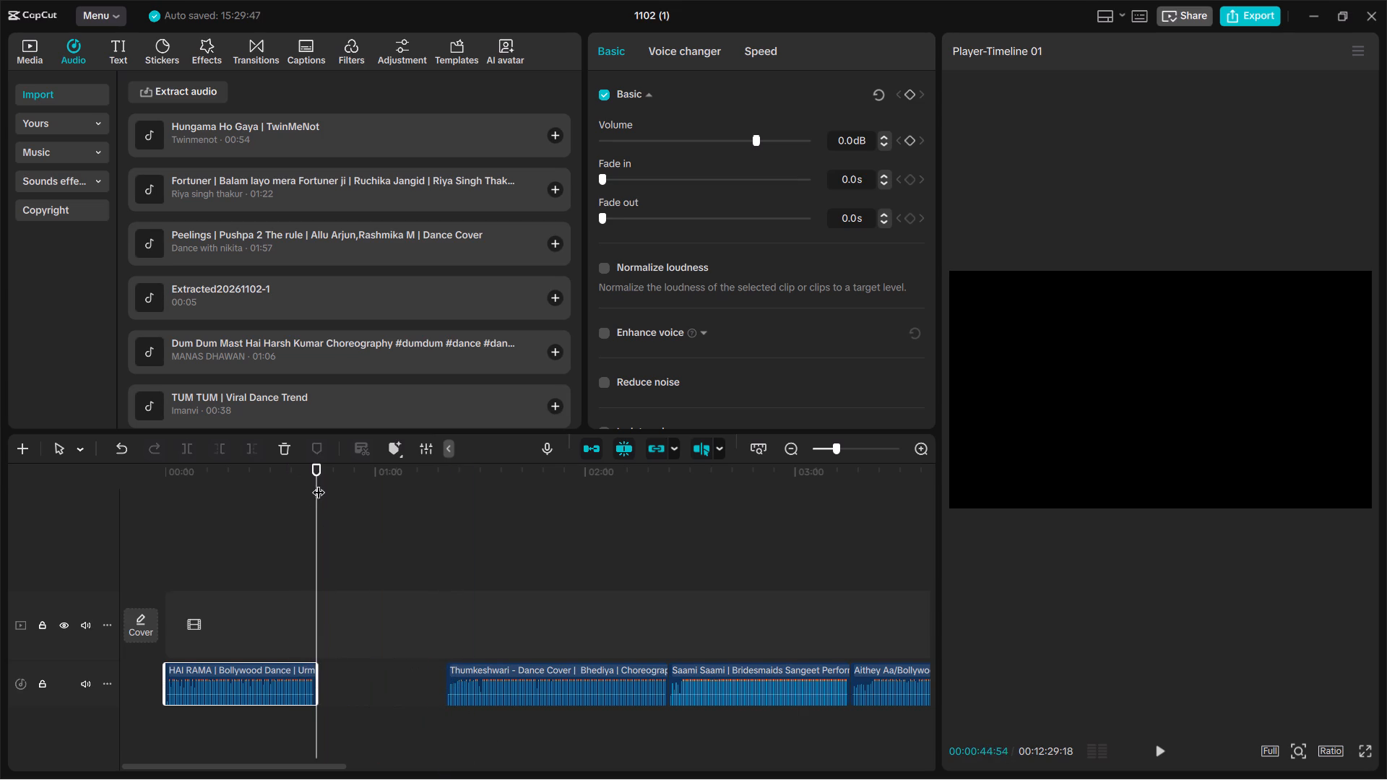
# Play the timeline from the start and move the Thumkeshwari clip directly against the end of the trimmed HAI RAMA clip.
pyautogui.moveTo(323, 469); pyautogui.dragTo(100, 469)
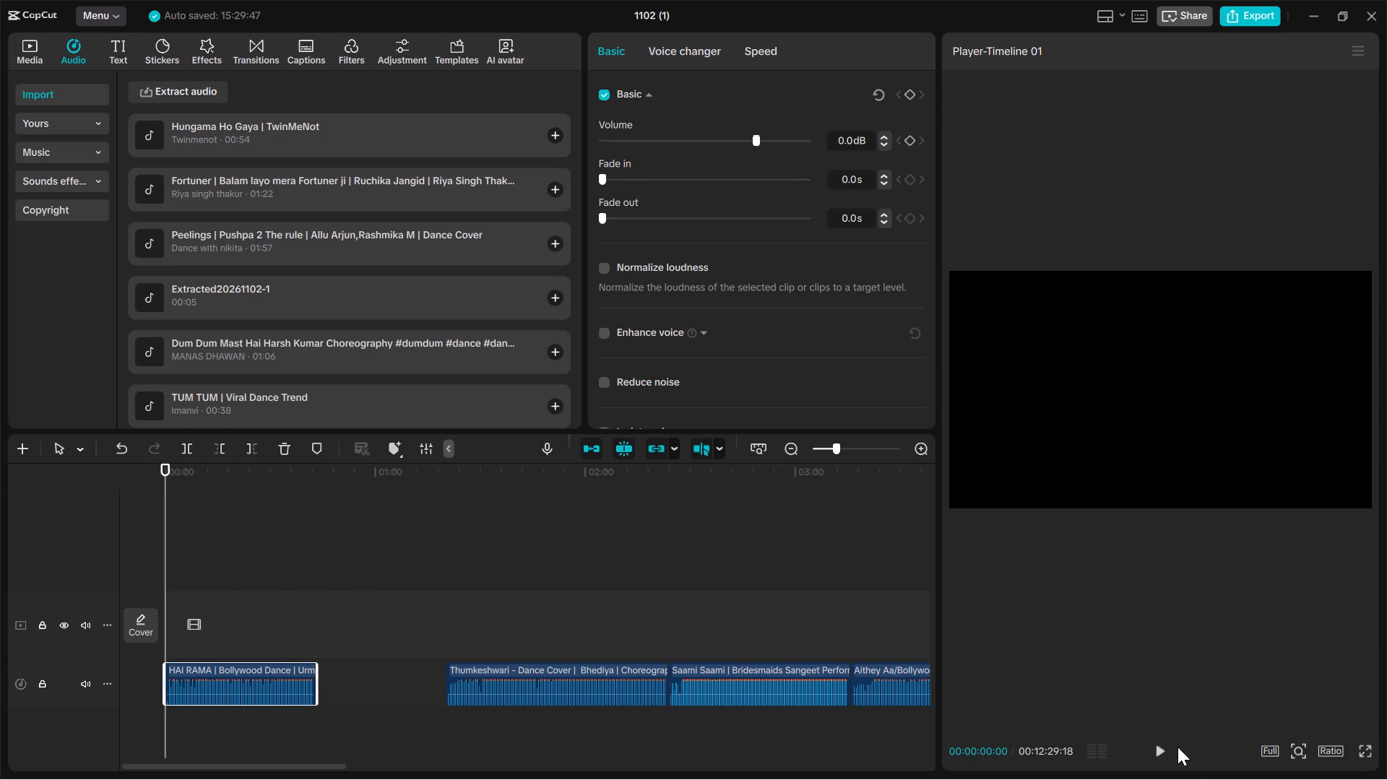
pyautogui.click(1154, 748)
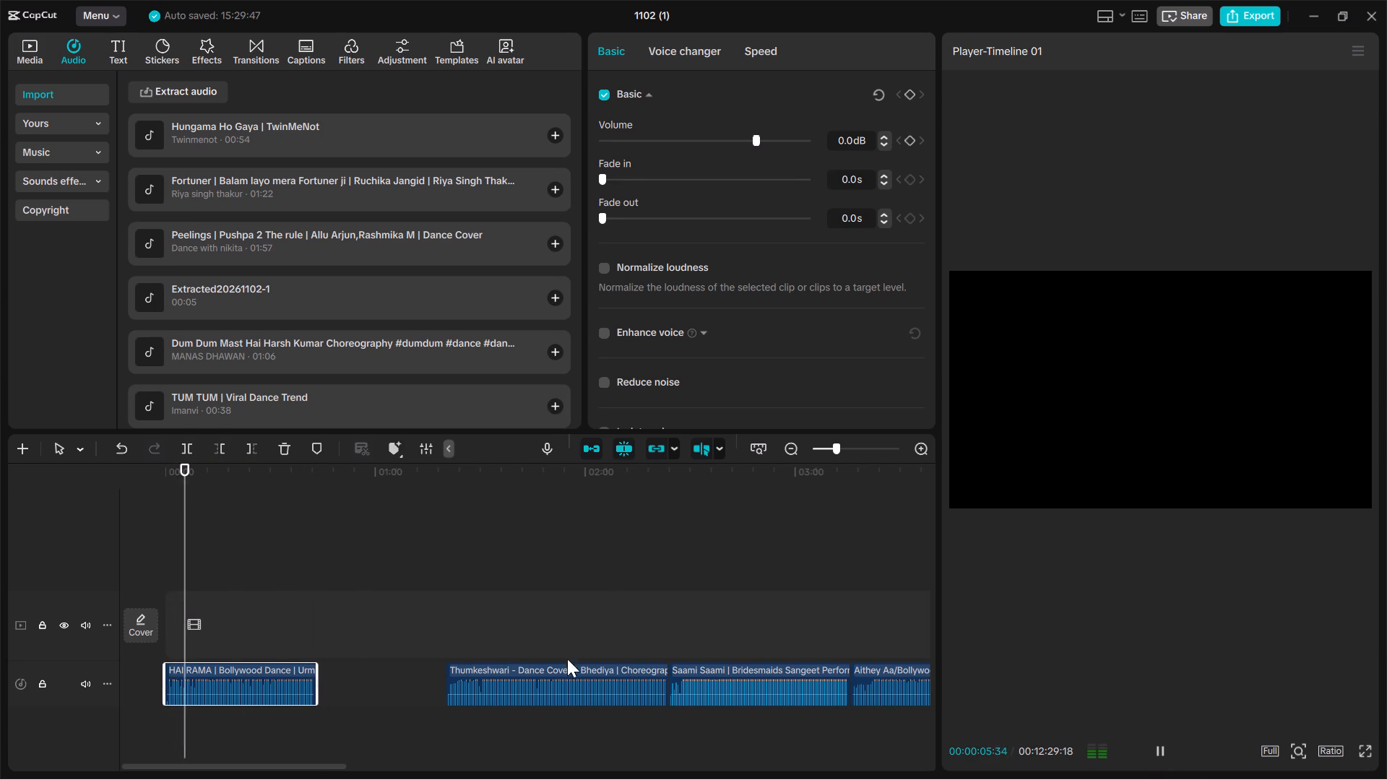
pyautogui.moveTo(567, 668); pyautogui.dragTo(438, 665)
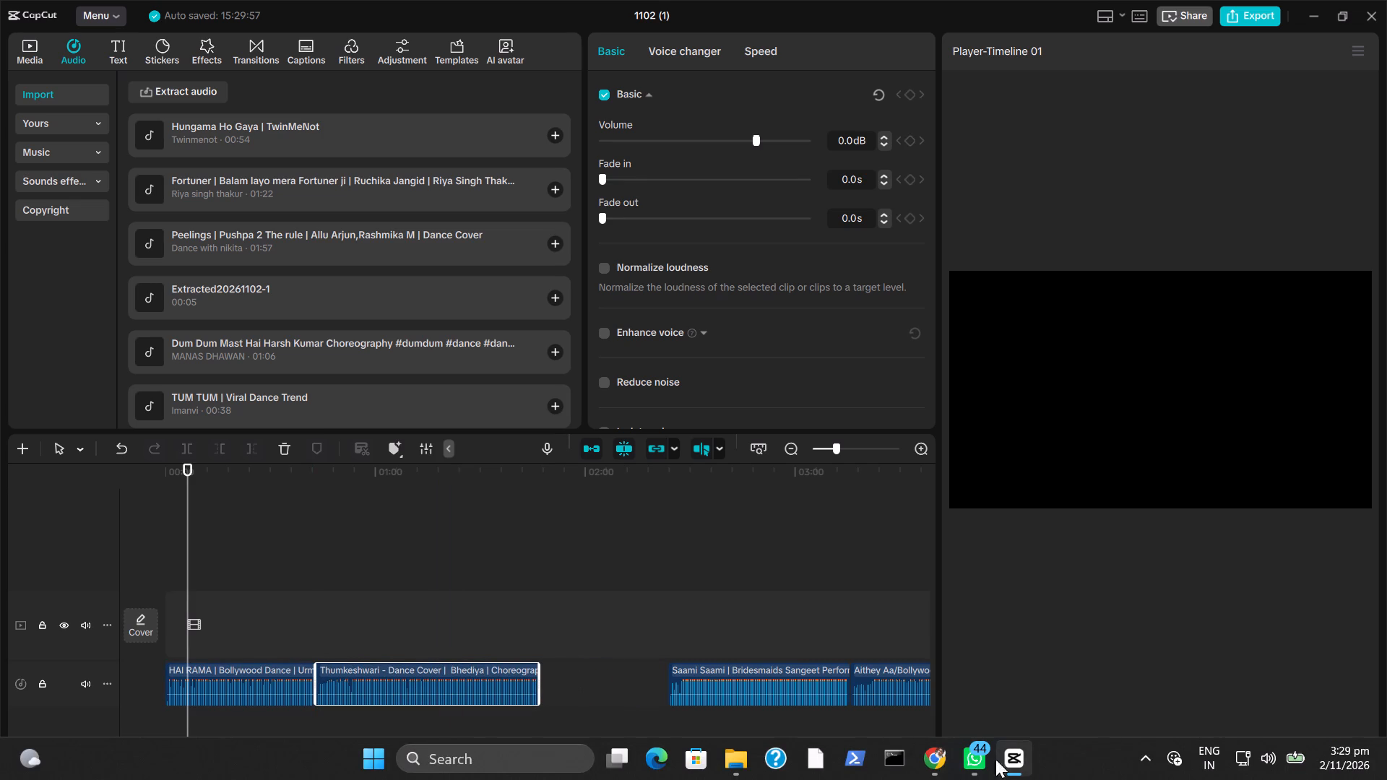
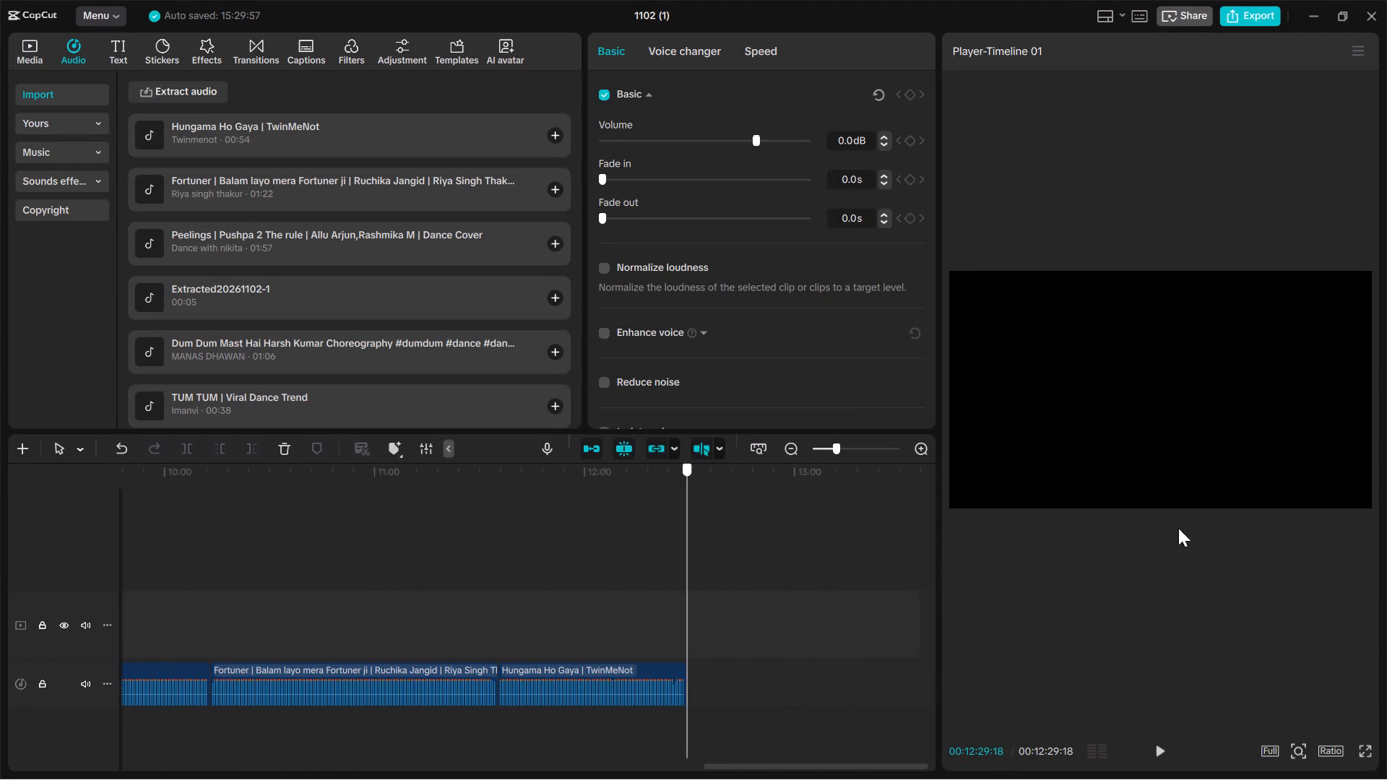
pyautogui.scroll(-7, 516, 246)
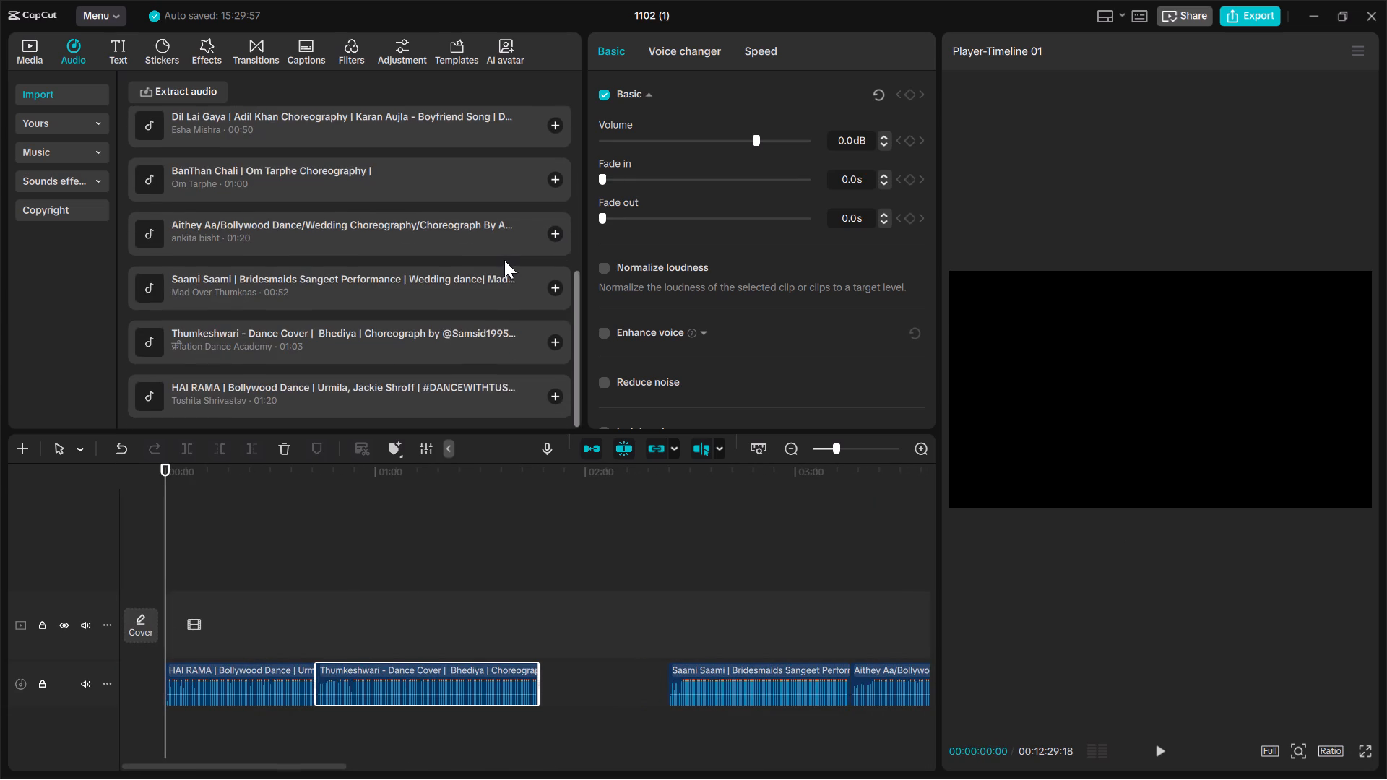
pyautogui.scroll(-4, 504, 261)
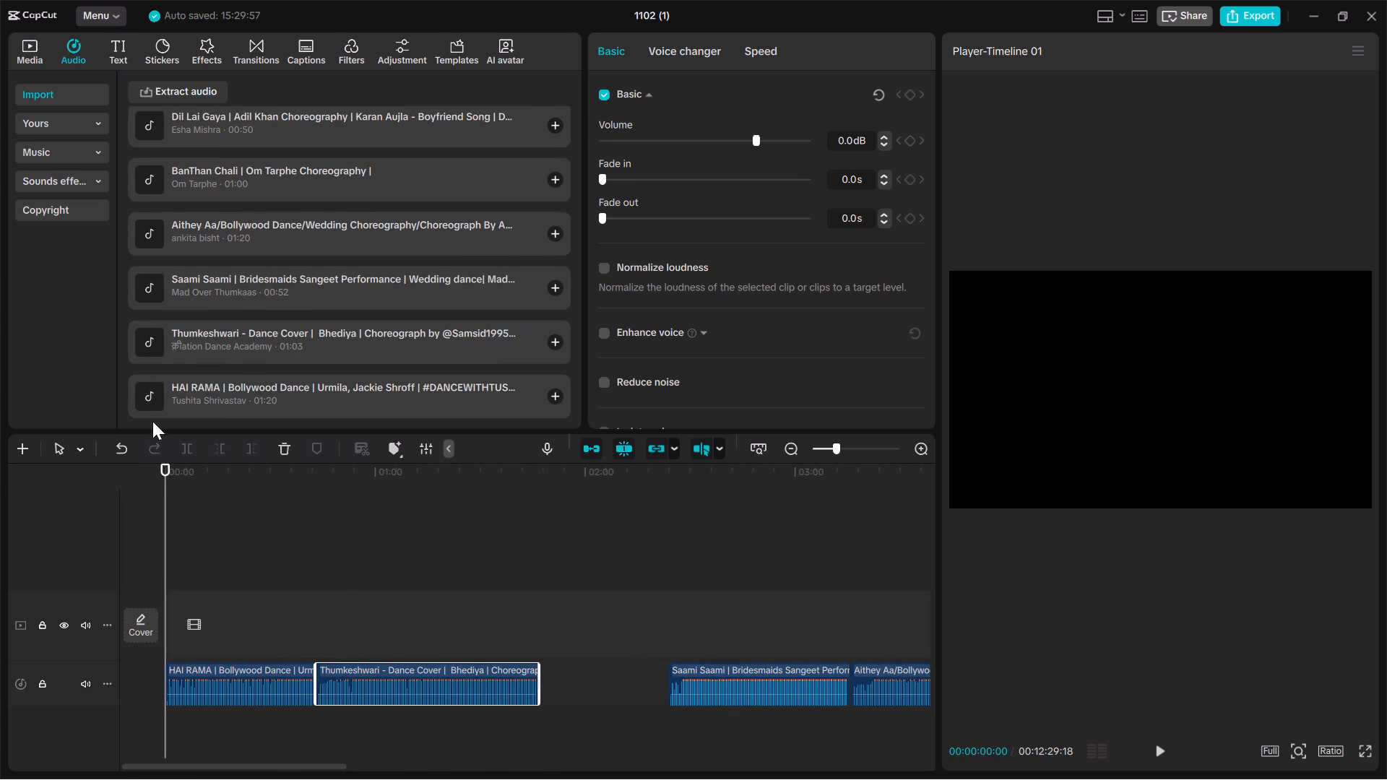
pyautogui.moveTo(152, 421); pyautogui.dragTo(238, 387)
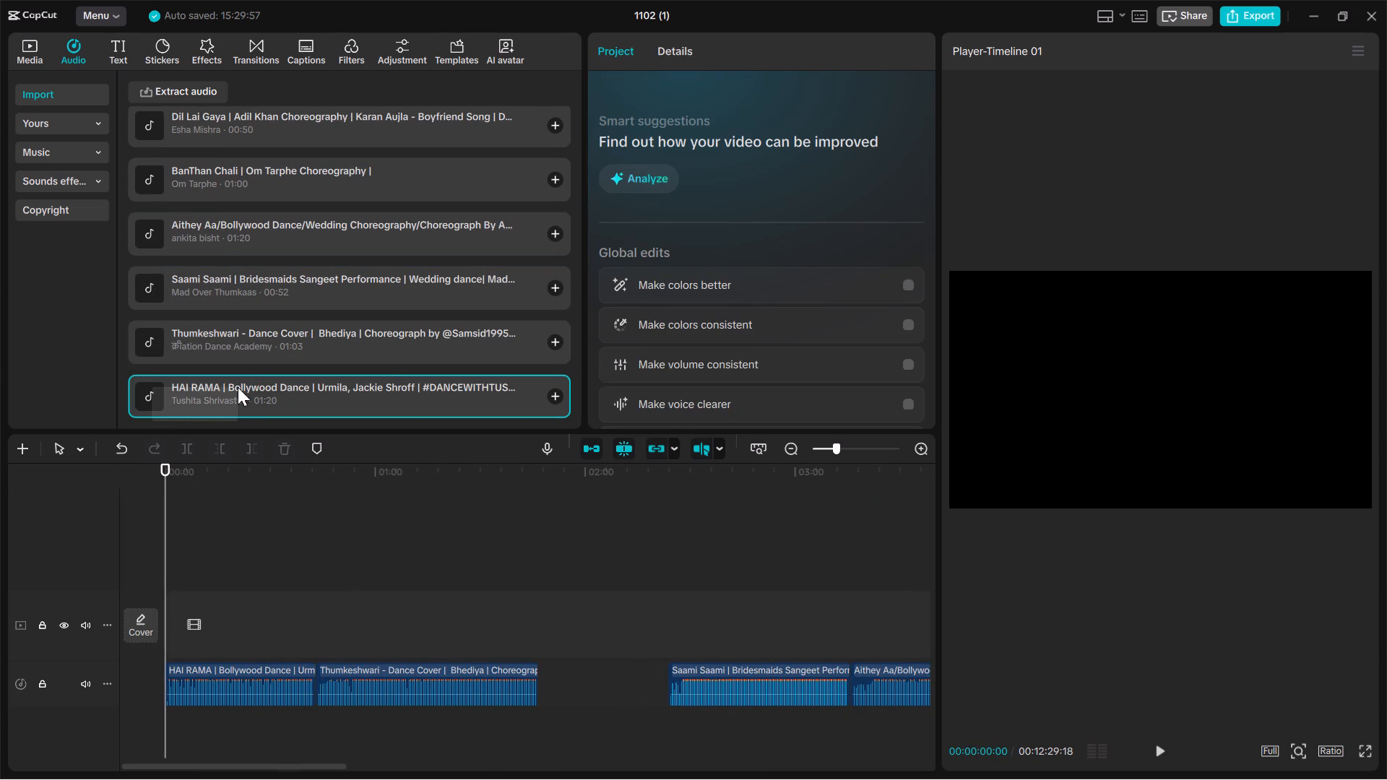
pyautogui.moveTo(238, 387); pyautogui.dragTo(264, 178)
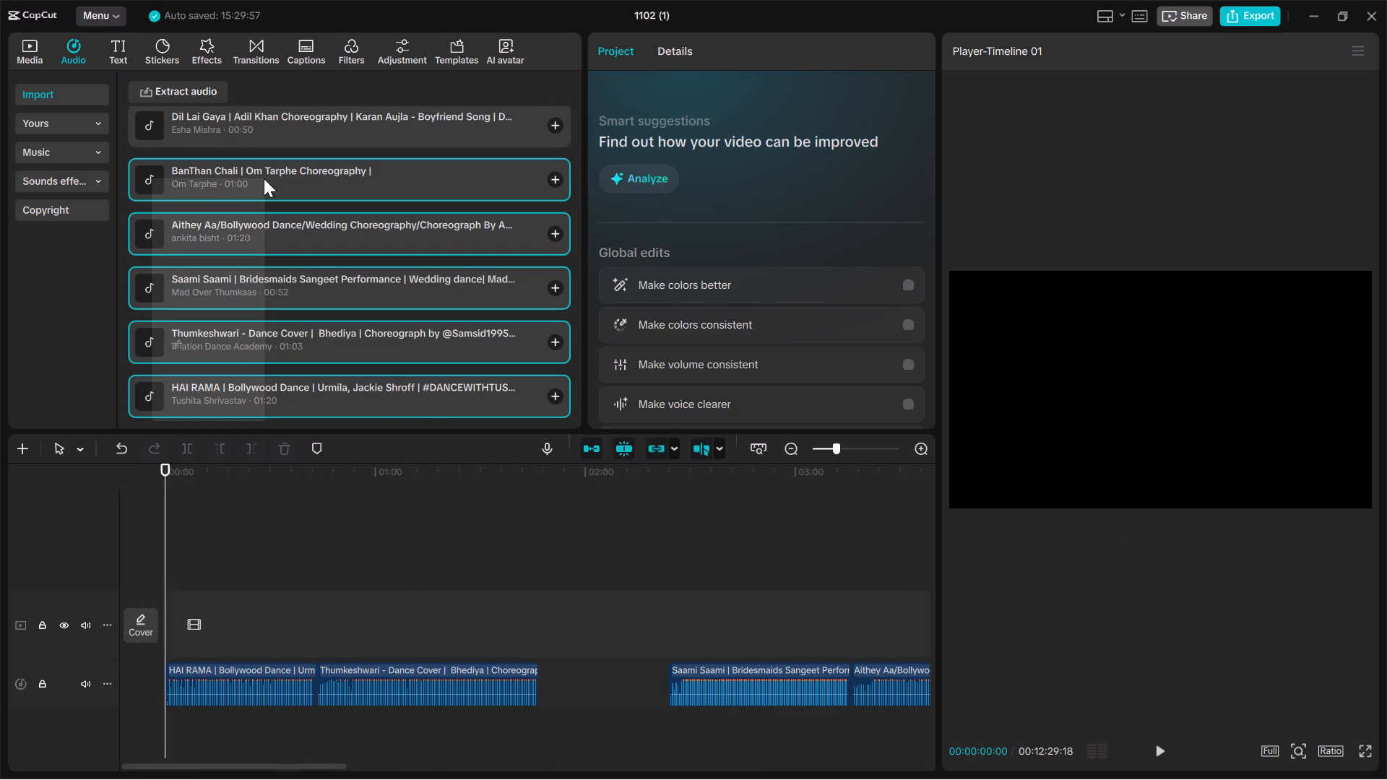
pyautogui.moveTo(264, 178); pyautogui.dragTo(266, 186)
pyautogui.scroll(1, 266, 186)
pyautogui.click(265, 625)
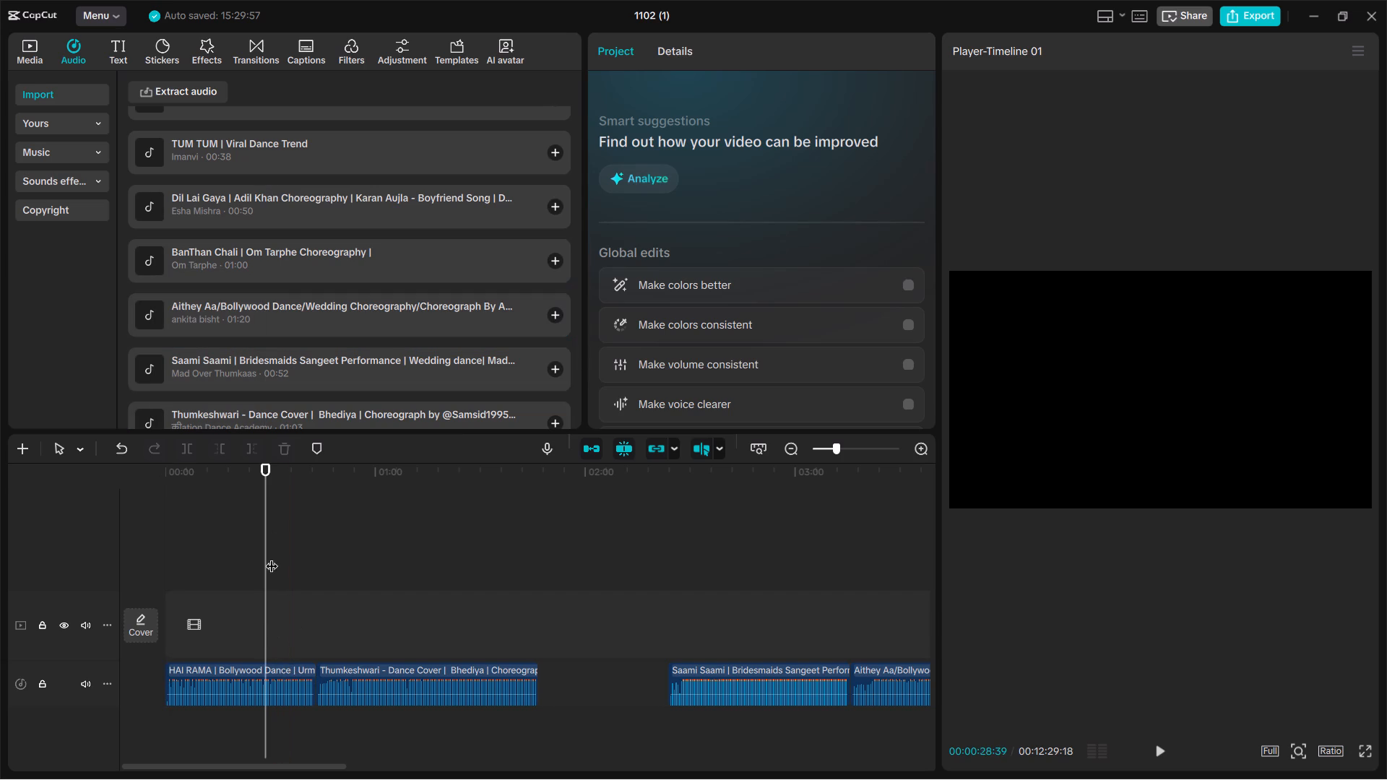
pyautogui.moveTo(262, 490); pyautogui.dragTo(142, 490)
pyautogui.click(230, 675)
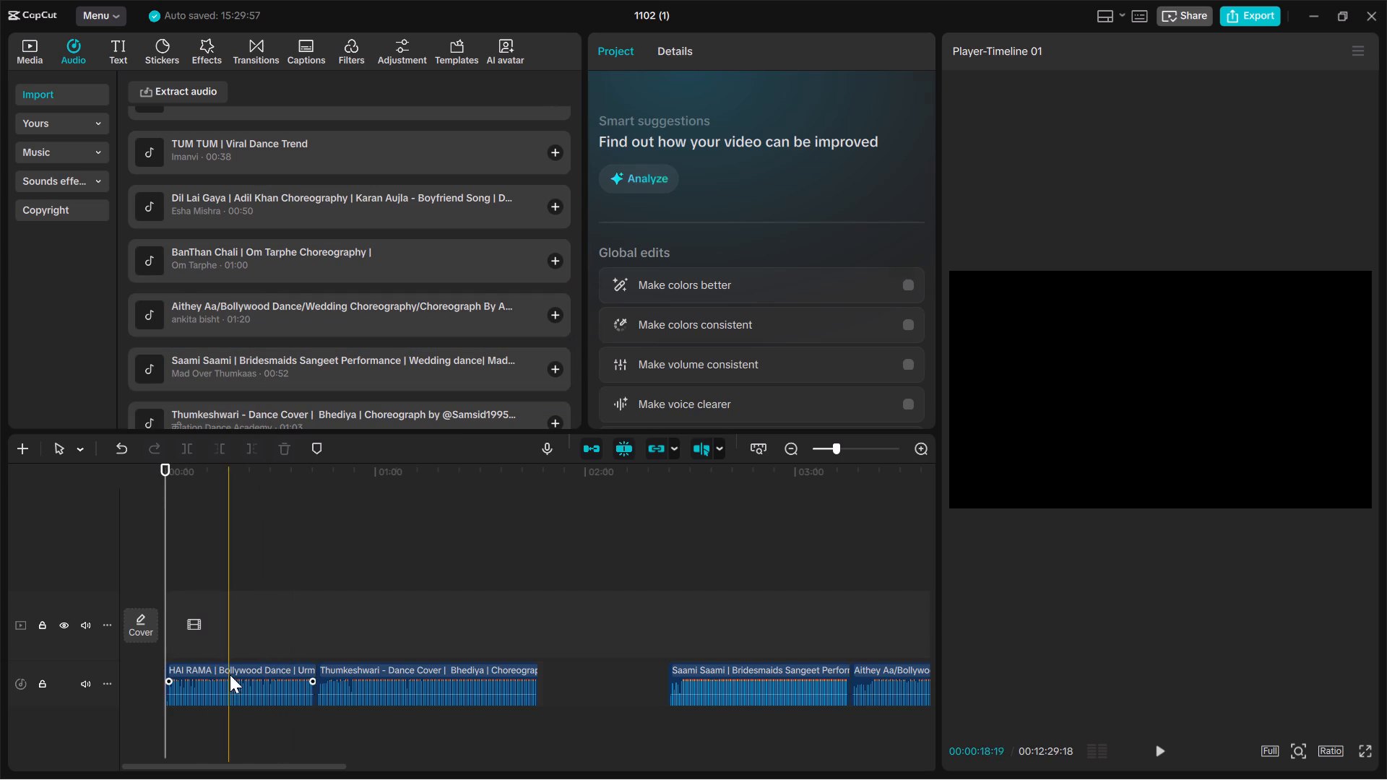
# Move the Saami Saami clip against the end of Thumkeshwari, and the Aithey Aa clip against the end of Saami Saami.
pyautogui.click(410, 699)
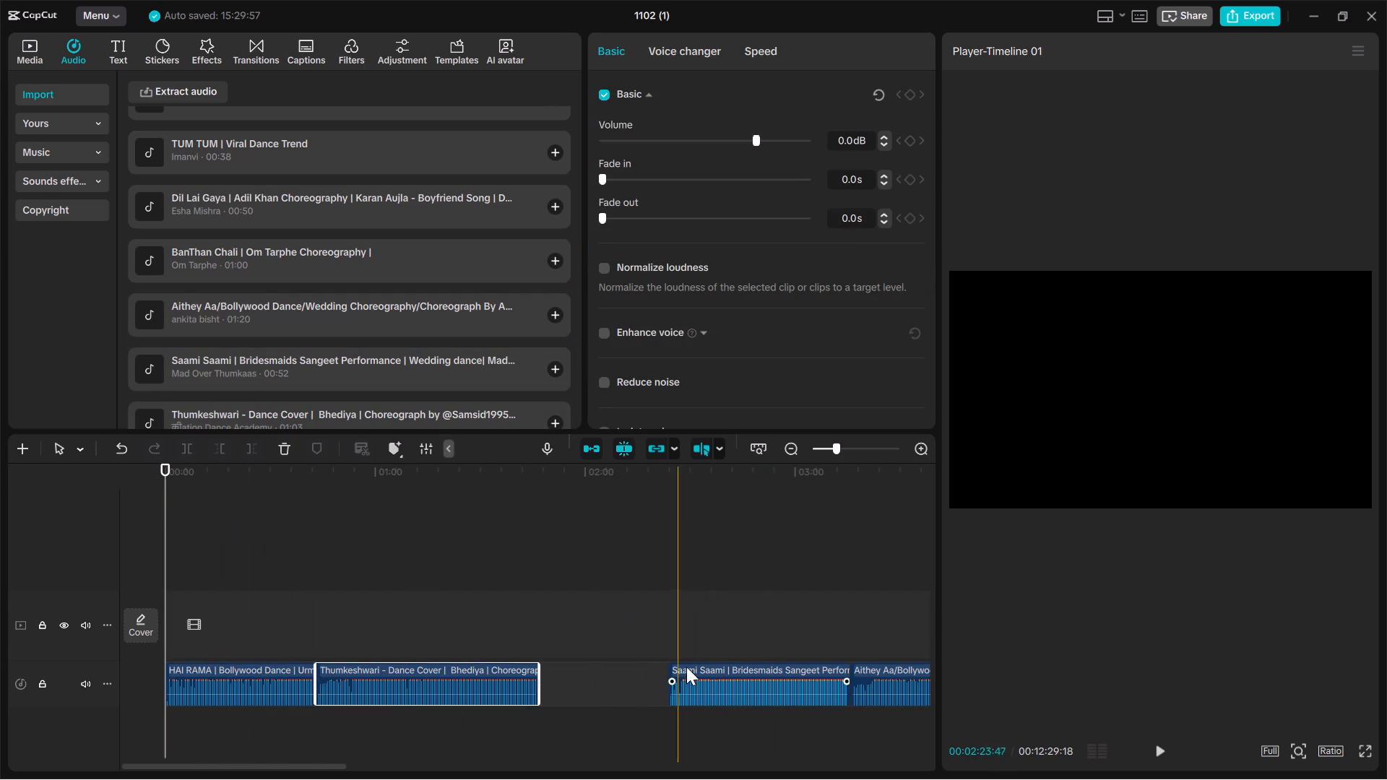
pyautogui.moveTo(717, 668); pyautogui.dragTo(590, 671)
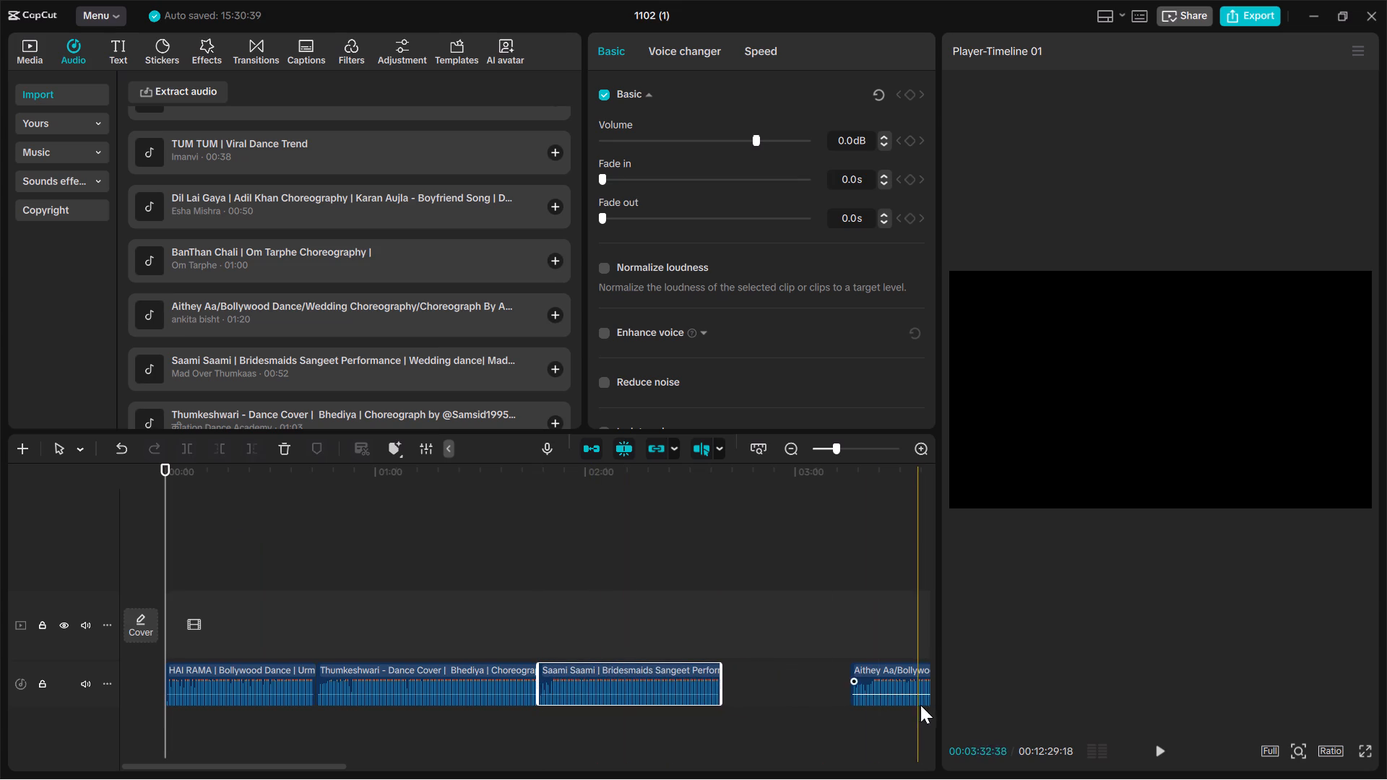
pyautogui.moveTo(166, 475); pyautogui.dragTo(920, 588)
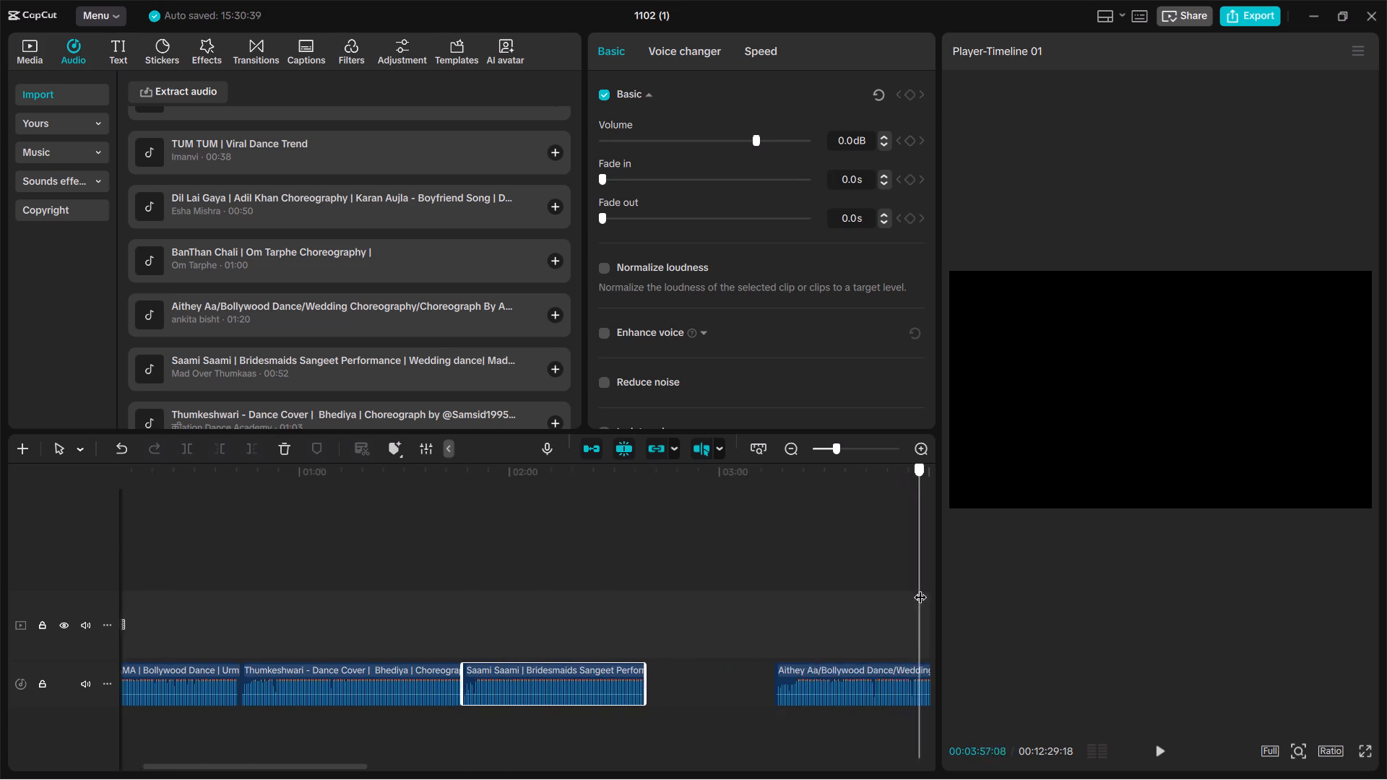
pyautogui.moveTo(920, 588); pyautogui.dragTo(936, 578)
pyautogui.moveTo(628, 663); pyautogui.dragTo(528, 659)
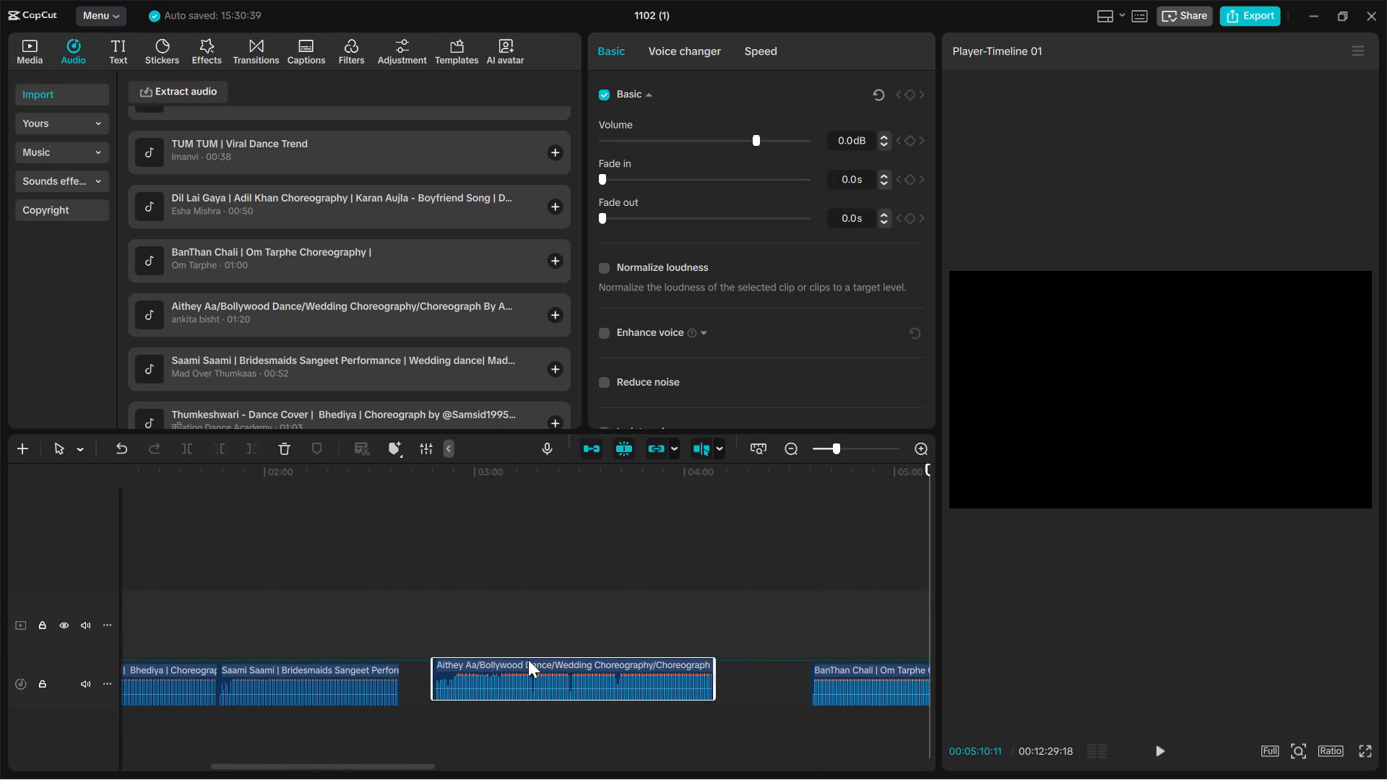
pyautogui.moveTo(528, 659); pyautogui.dragTo(500, 663)
pyautogui.moveTo(502, 662); pyautogui.dragTo(506, 704)
# Move the BanThan Chali clip against the end of Aithey Aa, and the Dil Lai Gaya clip against the end of BanThan Chali.
pyautogui.click(531, 501)
pyautogui.moveTo(531, 500); pyautogui.dragTo(888, 604)
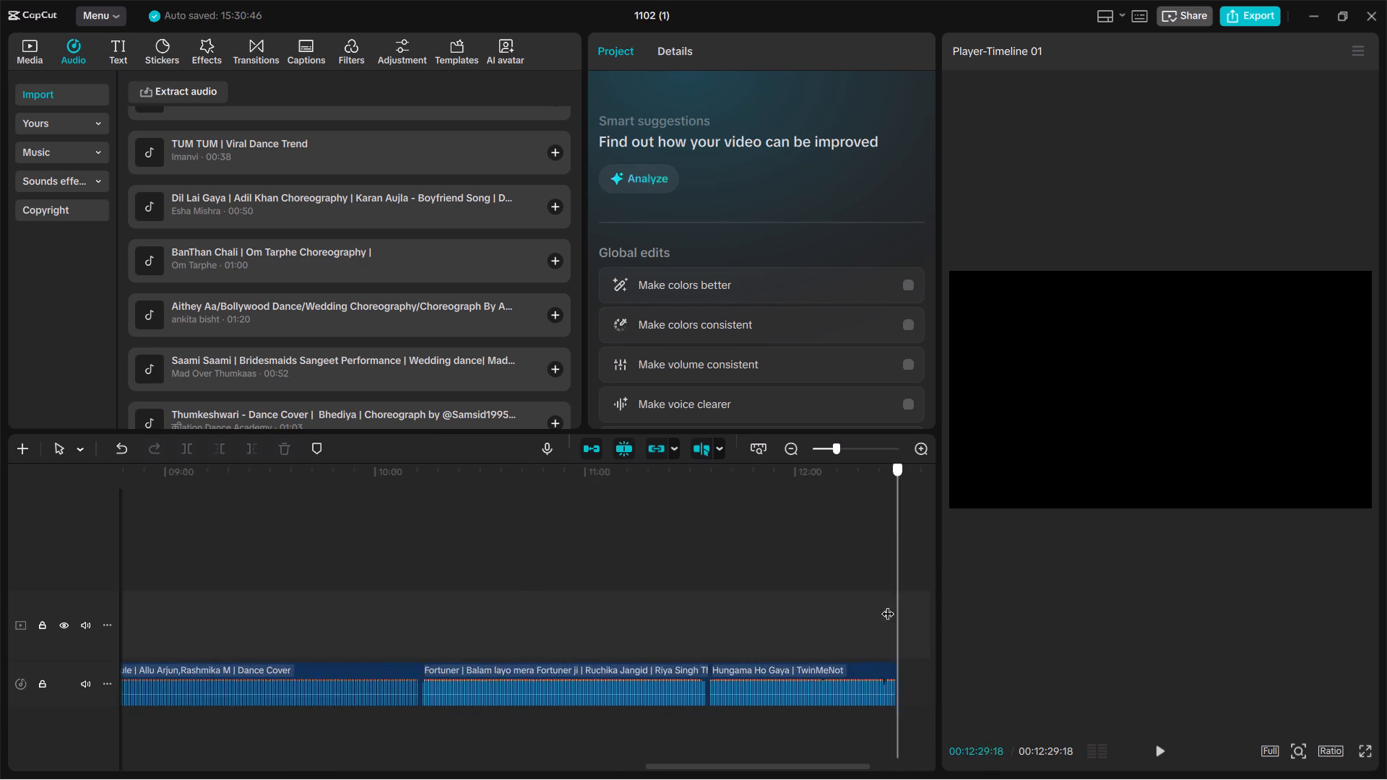
pyautogui.moveTo(888, 604); pyautogui.dragTo(1222, 599)
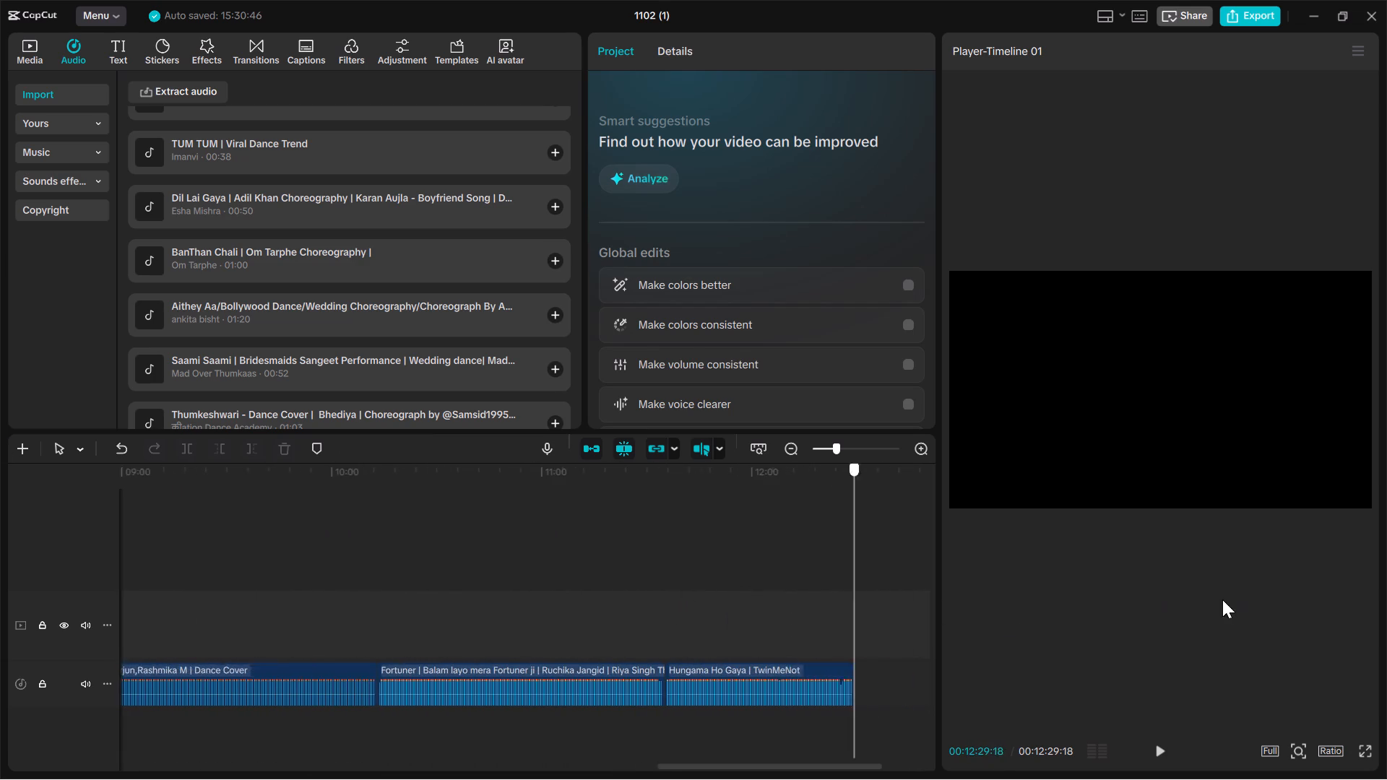
pyautogui.moveTo(1222, 599); pyautogui.dragTo(494, 487)
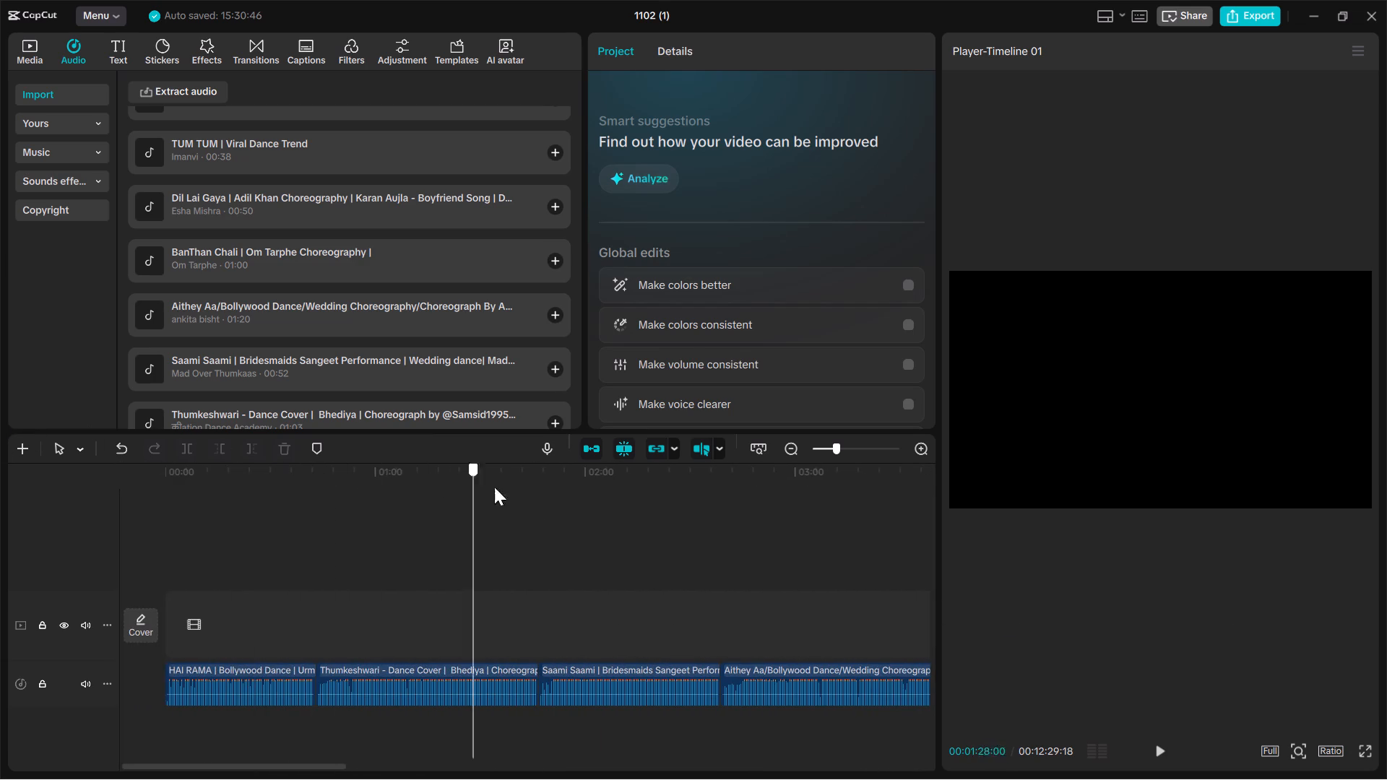
pyautogui.moveTo(494, 487); pyautogui.dragTo(371, 446)
pyautogui.moveTo(343, 673); pyautogui.dragTo(214, 674)
pyautogui.moveTo(595, 677); pyautogui.dragTo(470, 679)
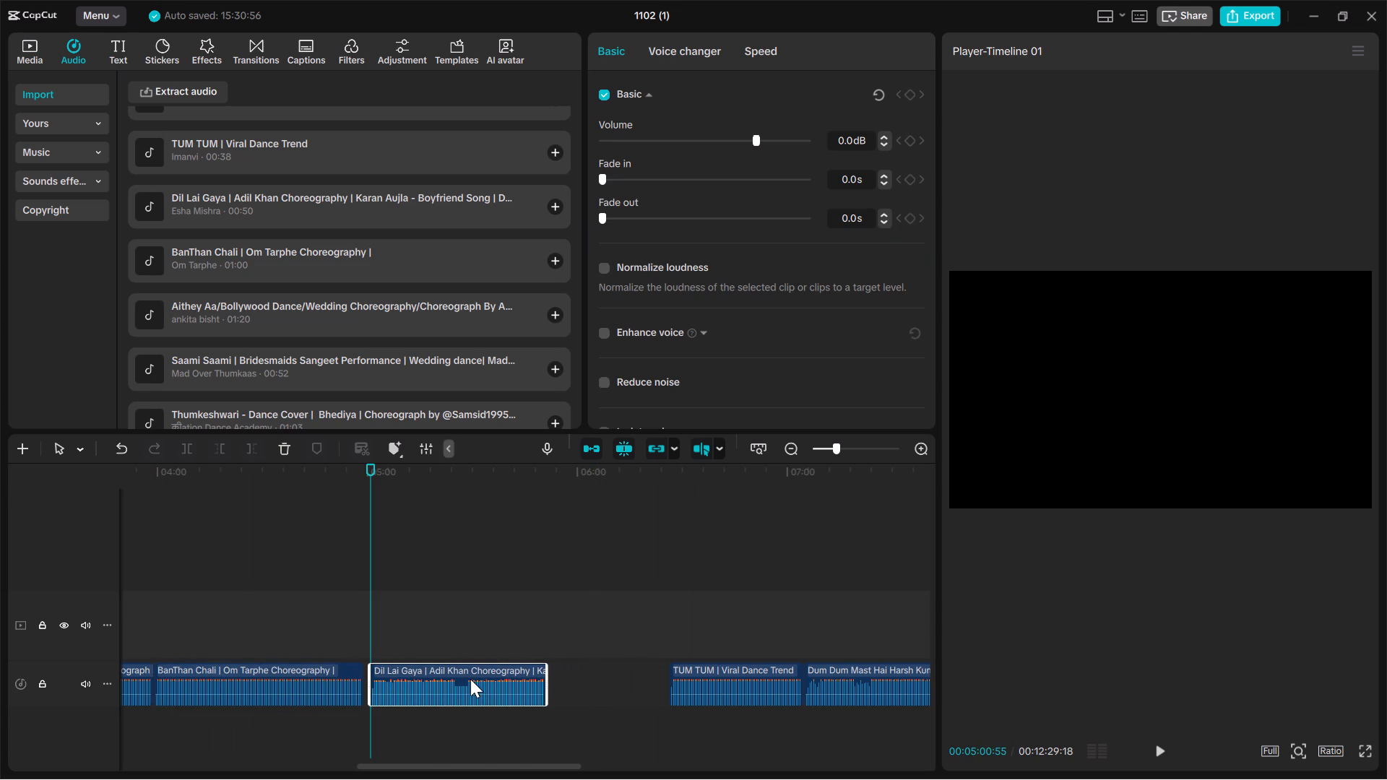
pyautogui.moveTo(470, 679); pyautogui.dragTo(465, 680)
# Move the TUM TUM clip against the end of Dil Lai Gaya, and the Dum Dum Mast Hai clip against the end of TUM TUM.
pyautogui.moveTo(756, 670); pyautogui.dragTo(631, 670)
pyautogui.moveTo(366, 482); pyautogui.dragTo(504, 522)
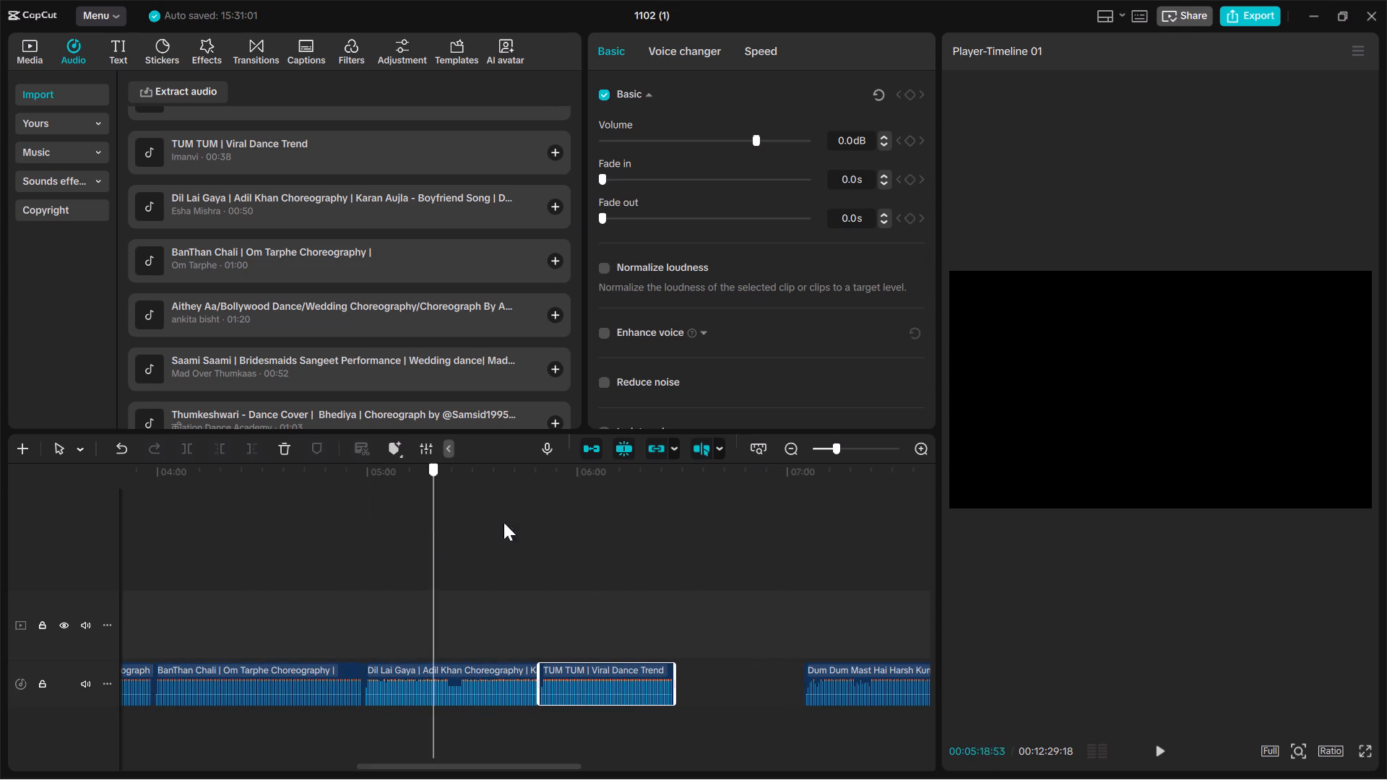
pyautogui.moveTo(504, 522); pyautogui.dragTo(914, 560)
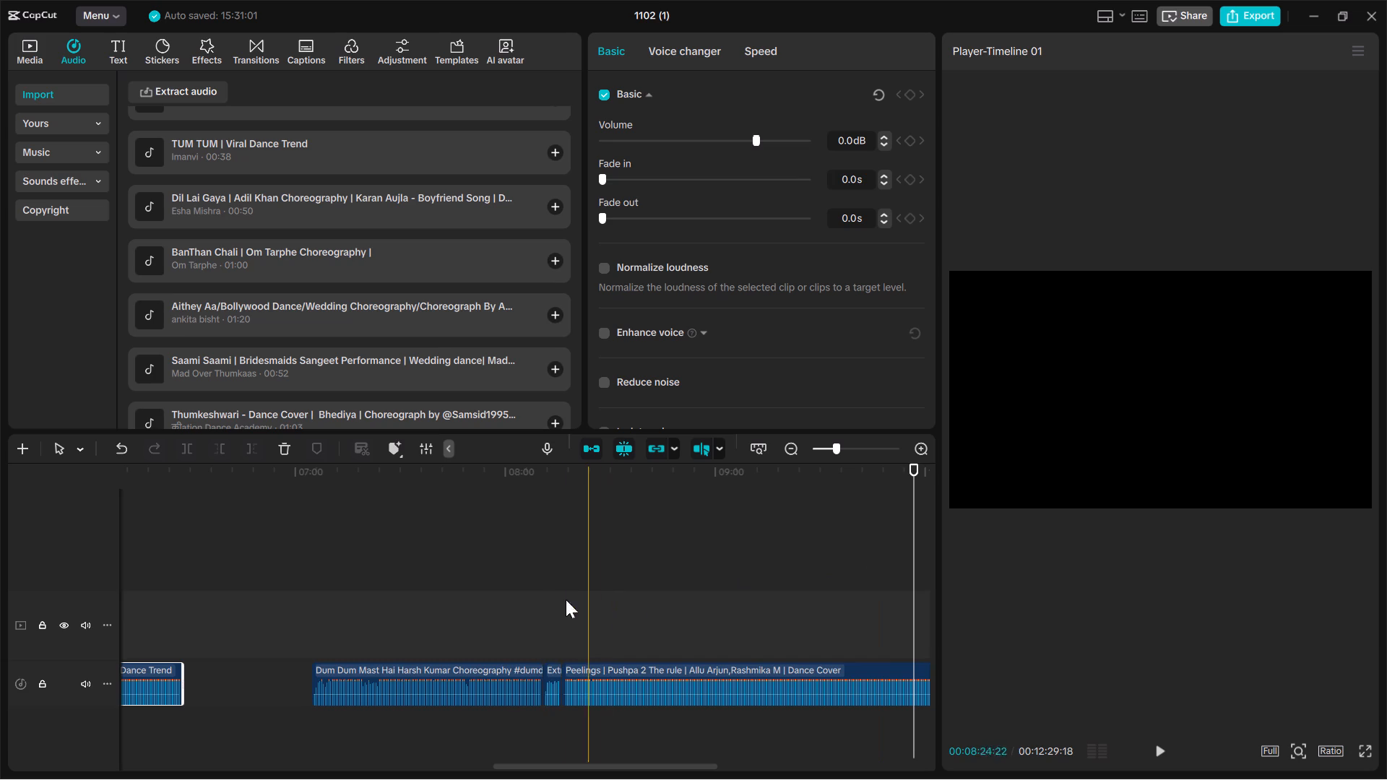
pyautogui.moveTo(478, 672); pyautogui.dragTo(352, 669)
# Move the short extracted audio clip directly against the end of the Dum Dum Mast Hai clip.
pyautogui.moveTo(553, 669); pyautogui.dragTo(460, 669)
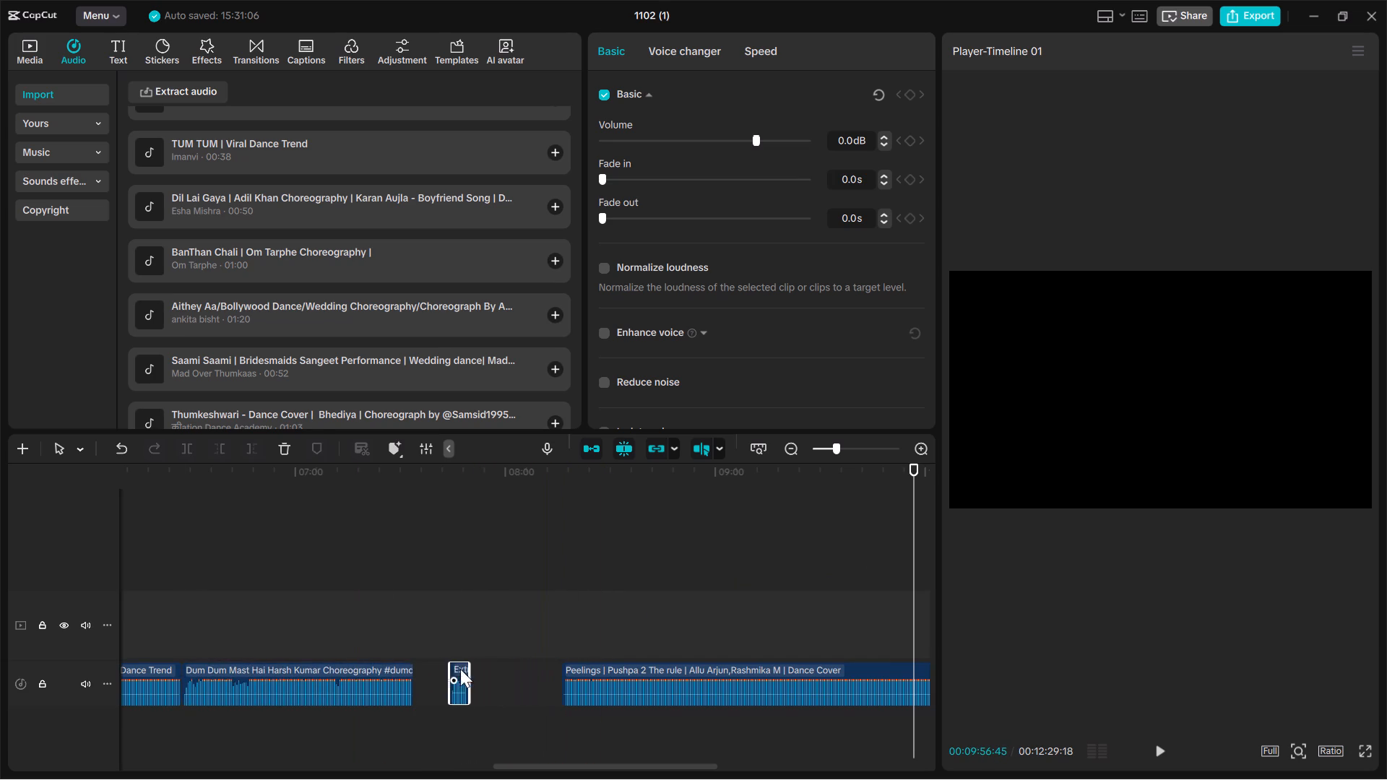
pyautogui.moveTo(460, 669); pyautogui.dragTo(427, 669)
# Select the Peelings clip that follows the gap after the short extracted audio clip.
pyautogui.click(608, 672)
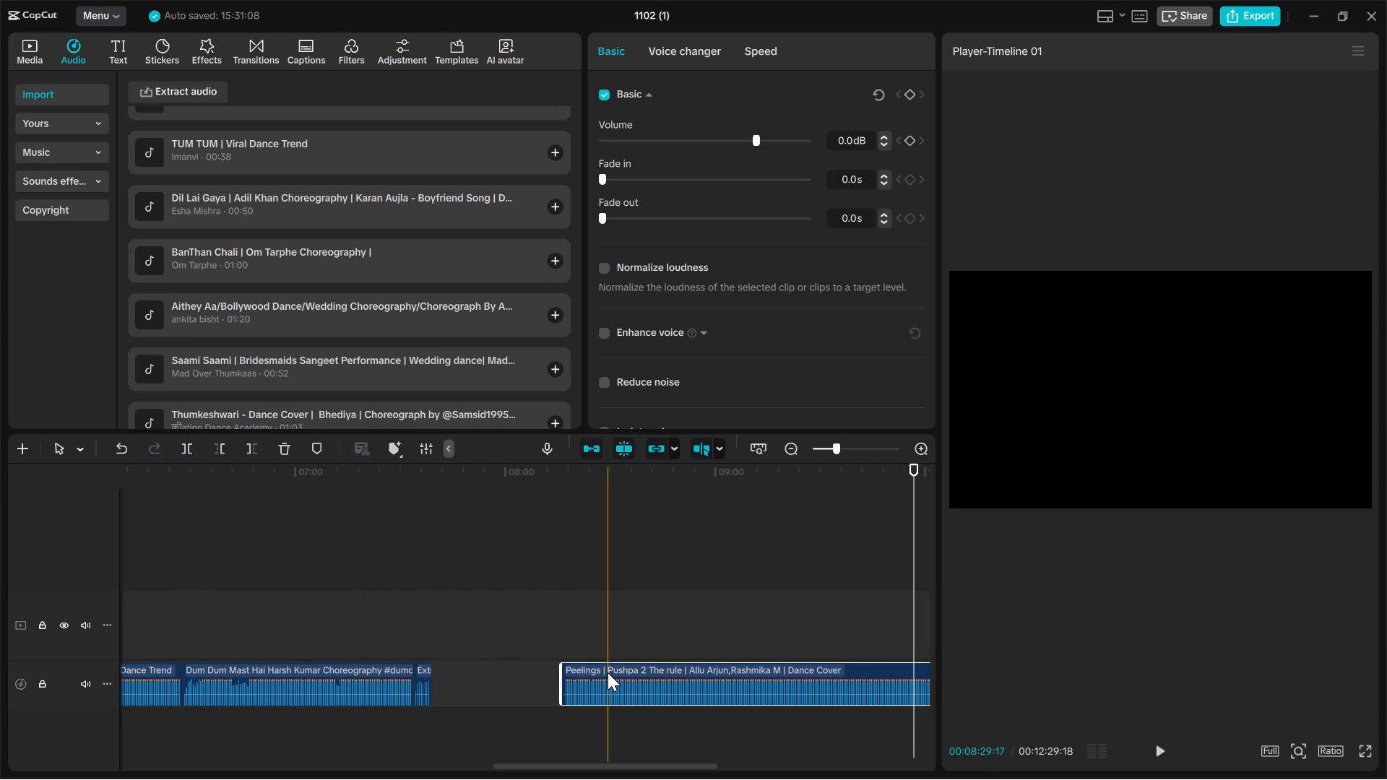
pyautogui.moveTo(912, 470); pyautogui.dragTo(929, 470)
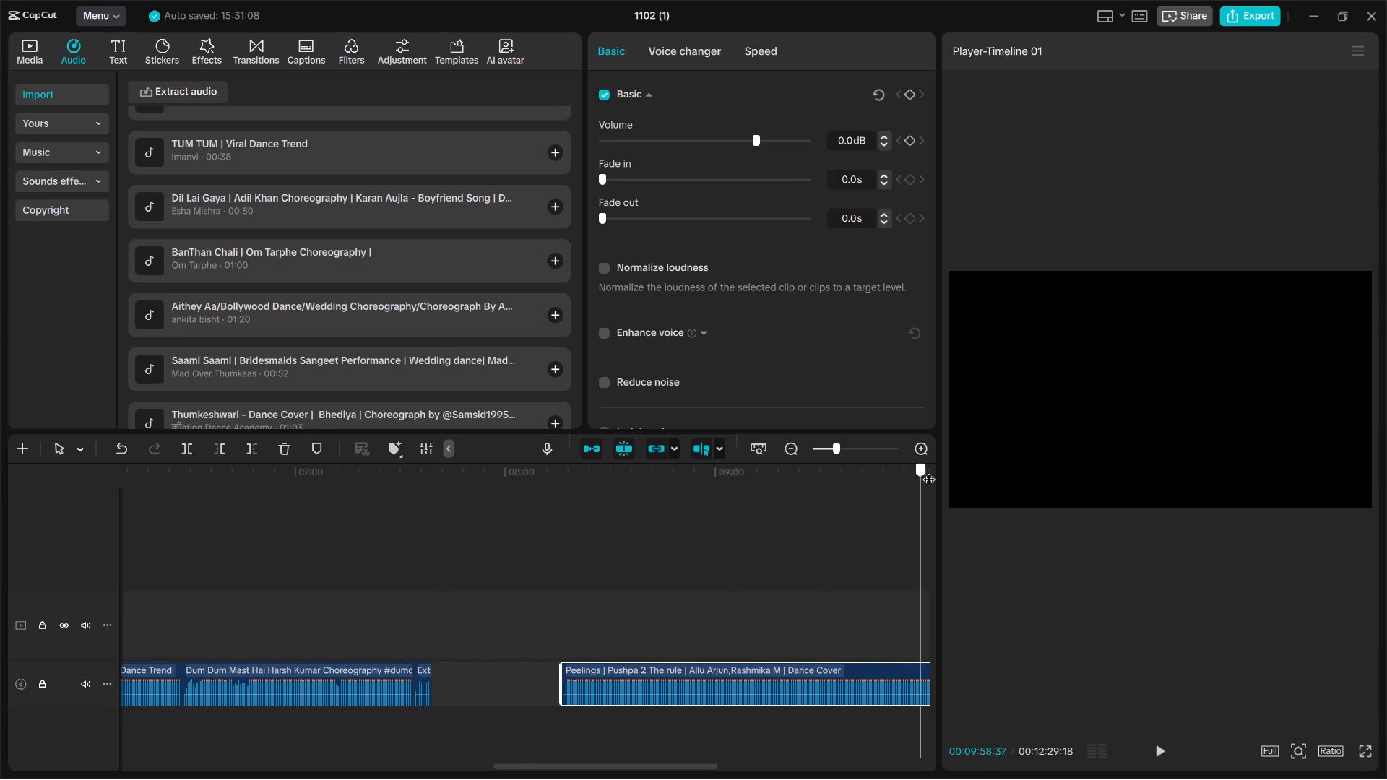
pyautogui.moveTo(929, 470); pyautogui.dragTo(811, 460)
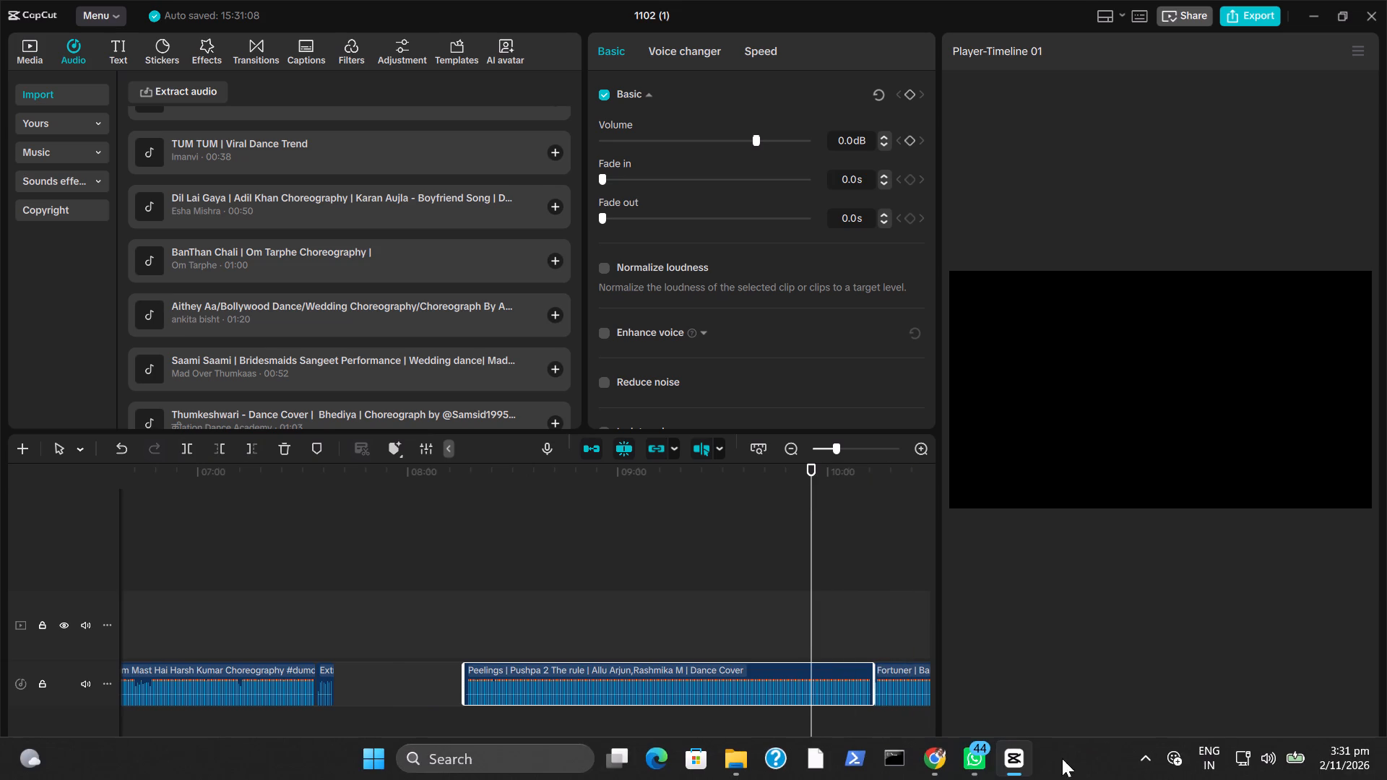
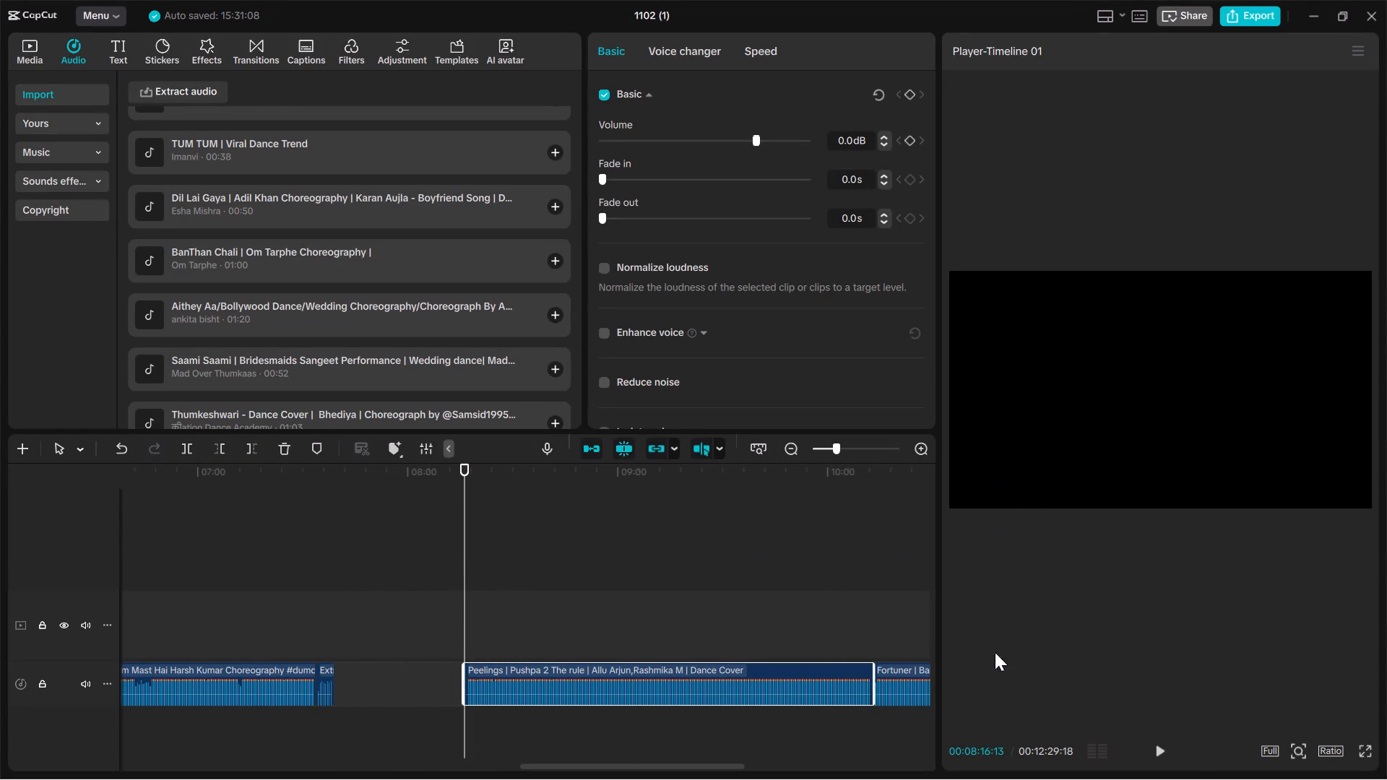
# Play the Peelings clip from just before its start to listen to how it opens.
pyautogui.click(1172, 752)
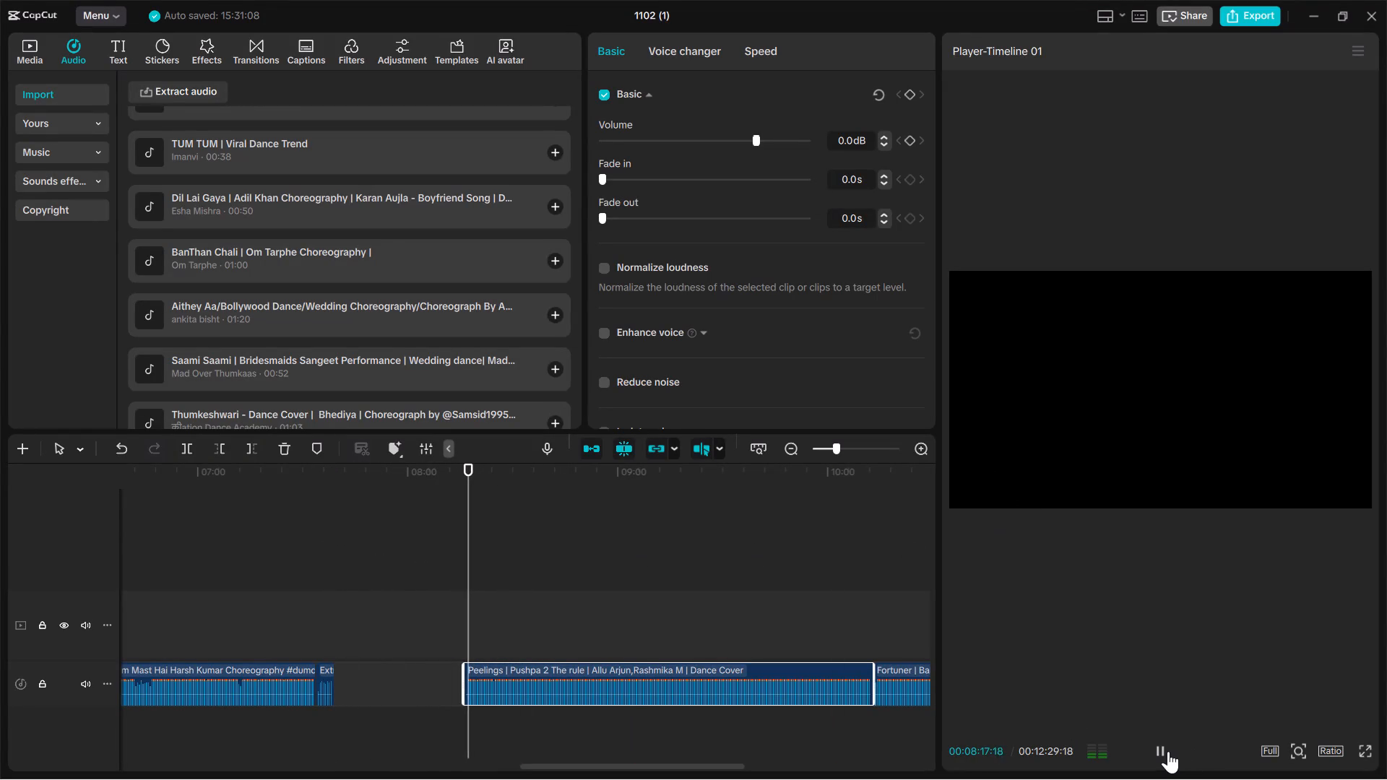
pyautogui.click(702, 743)
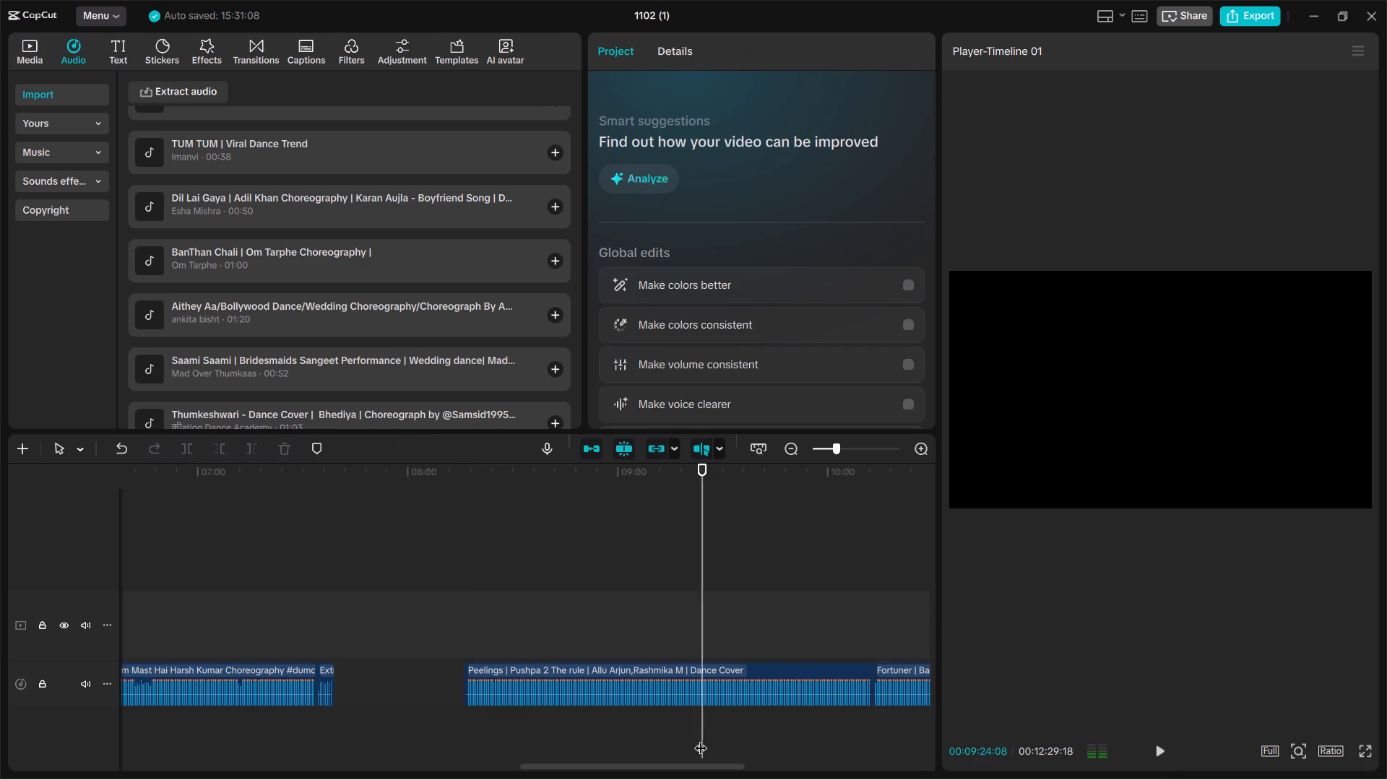
pyautogui.click(678, 672)
pyautogui.moveTo(696, 519); pyautogui.dragTo(696, 520)
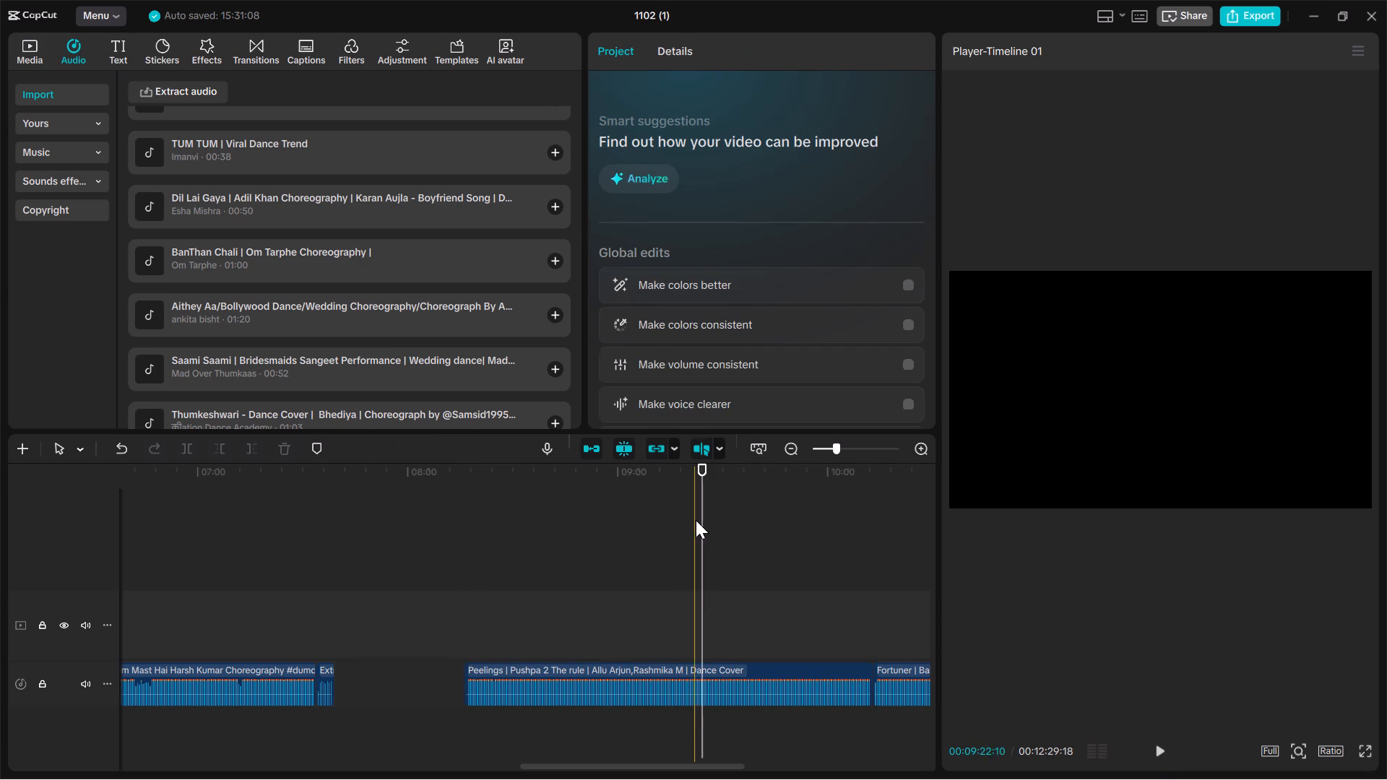
pyautogui.moveTo(696, 520); pyautogui.dragTo(511, 534)
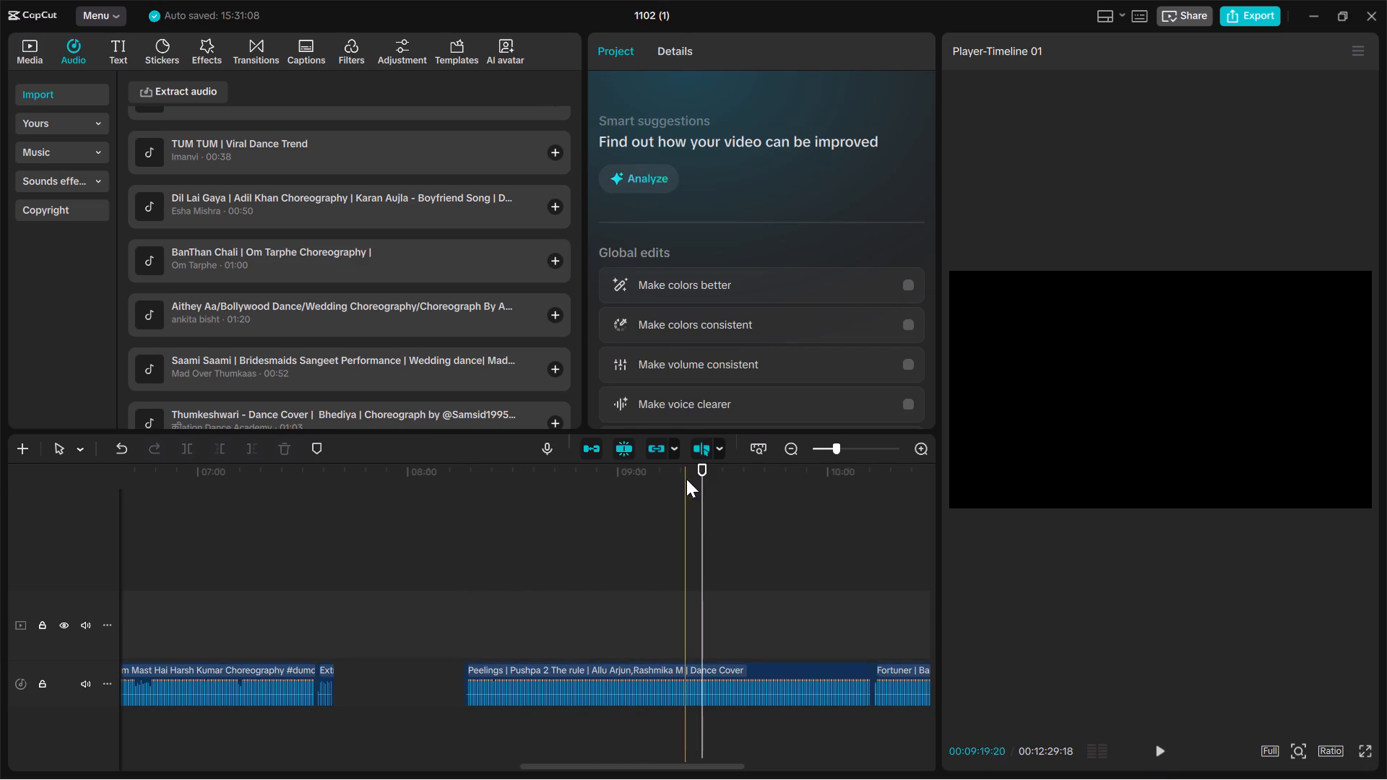
pyautogui.moveTo(704, 472); pyautogui.dragTo(464, 485)
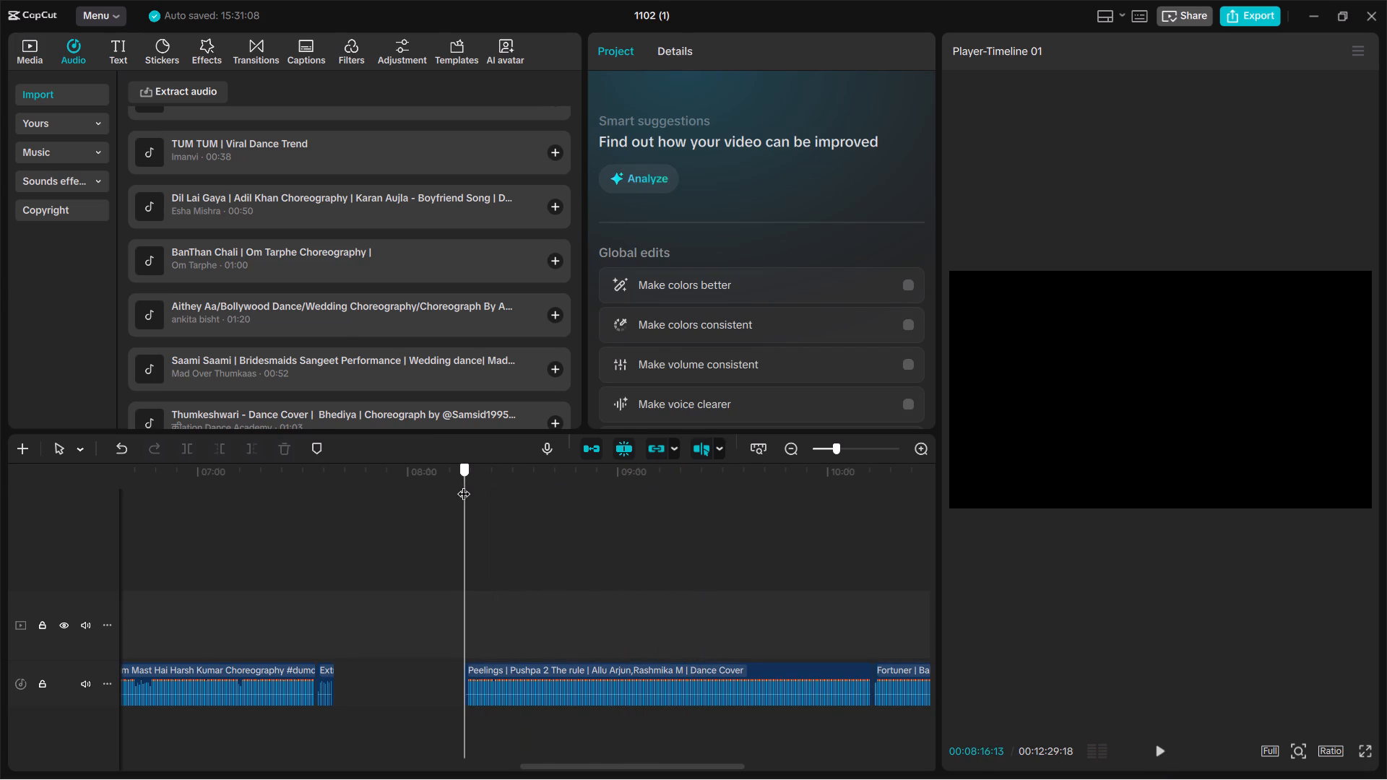
pyautogui.moveTo(464, 485); pyautogui.dragTo(444, 479)
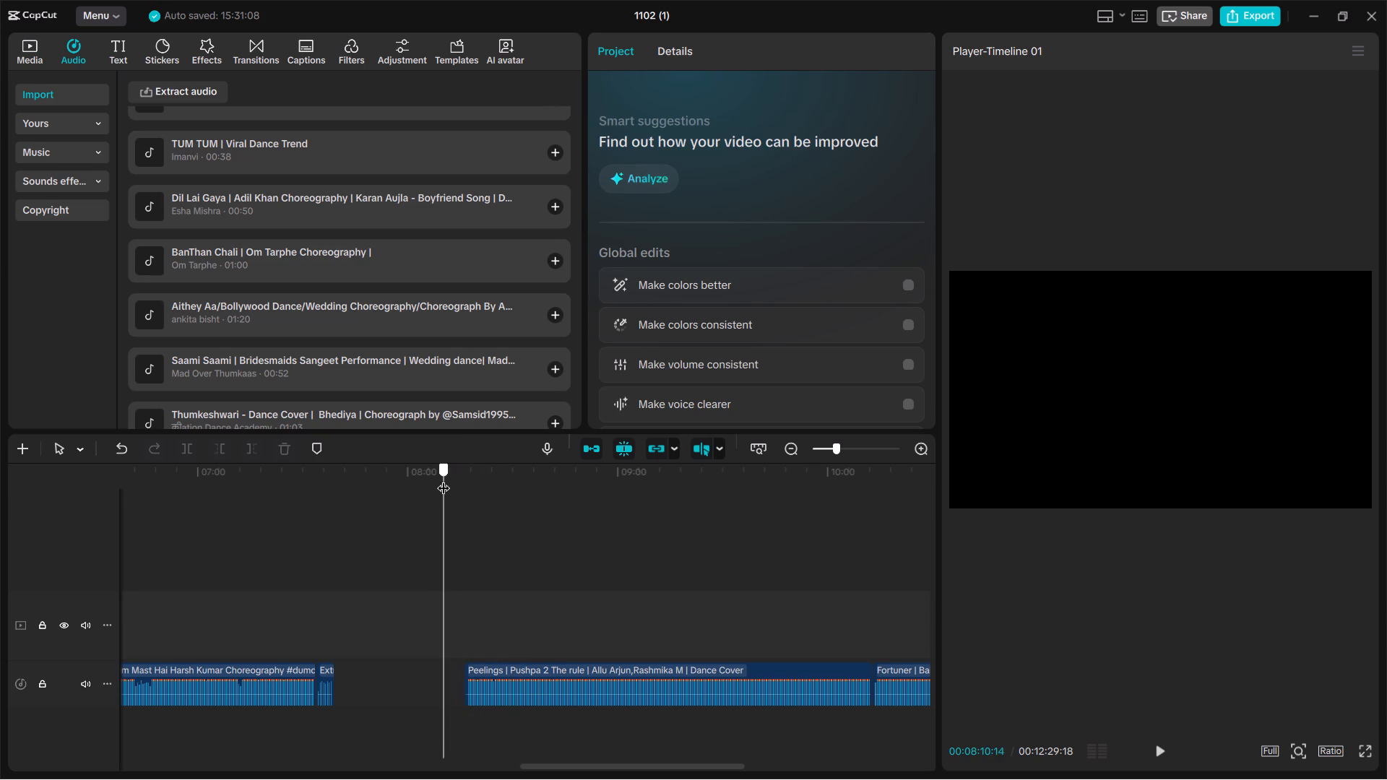
pyautogui.moveTo(444, 479); pyautogui.dragTo(439, 479)
pyautogui.click(1150, 752)
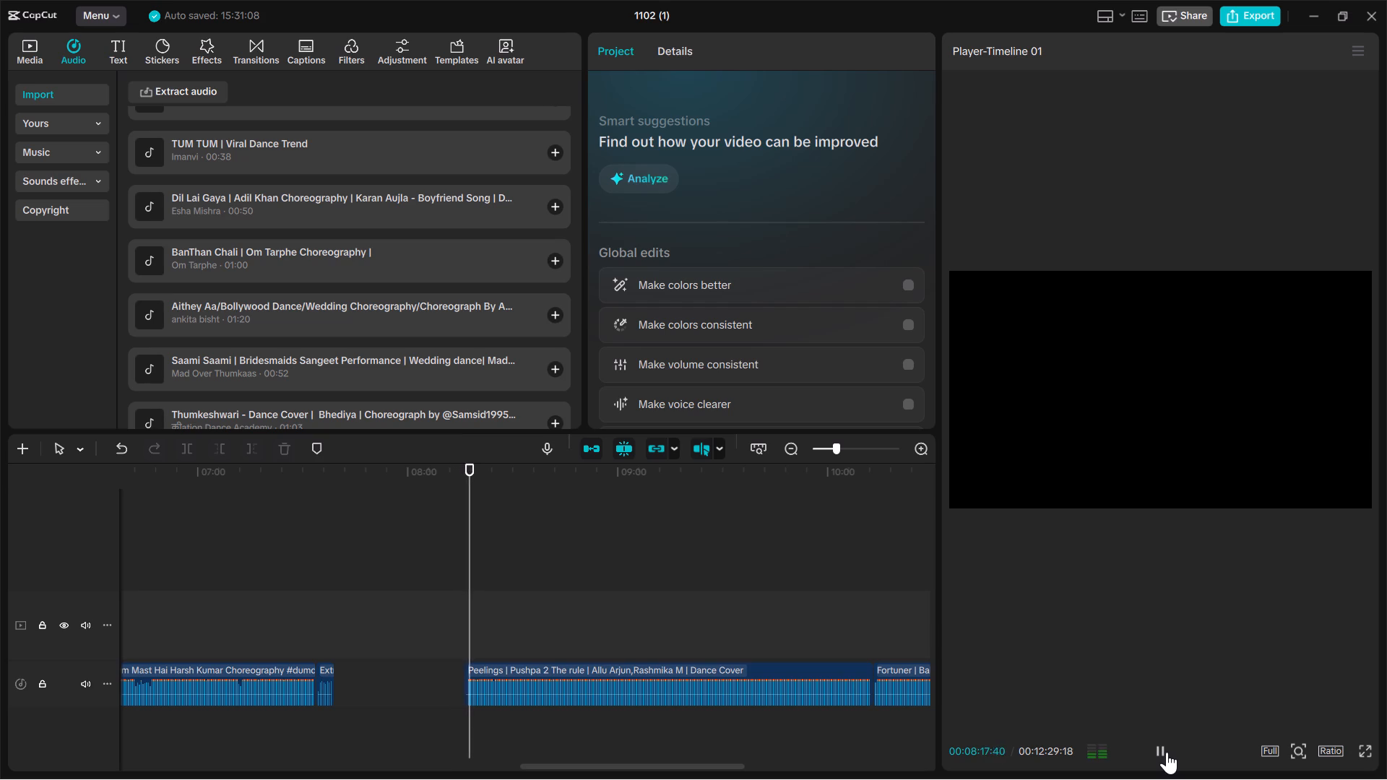
pyautogui.click(639, 681)
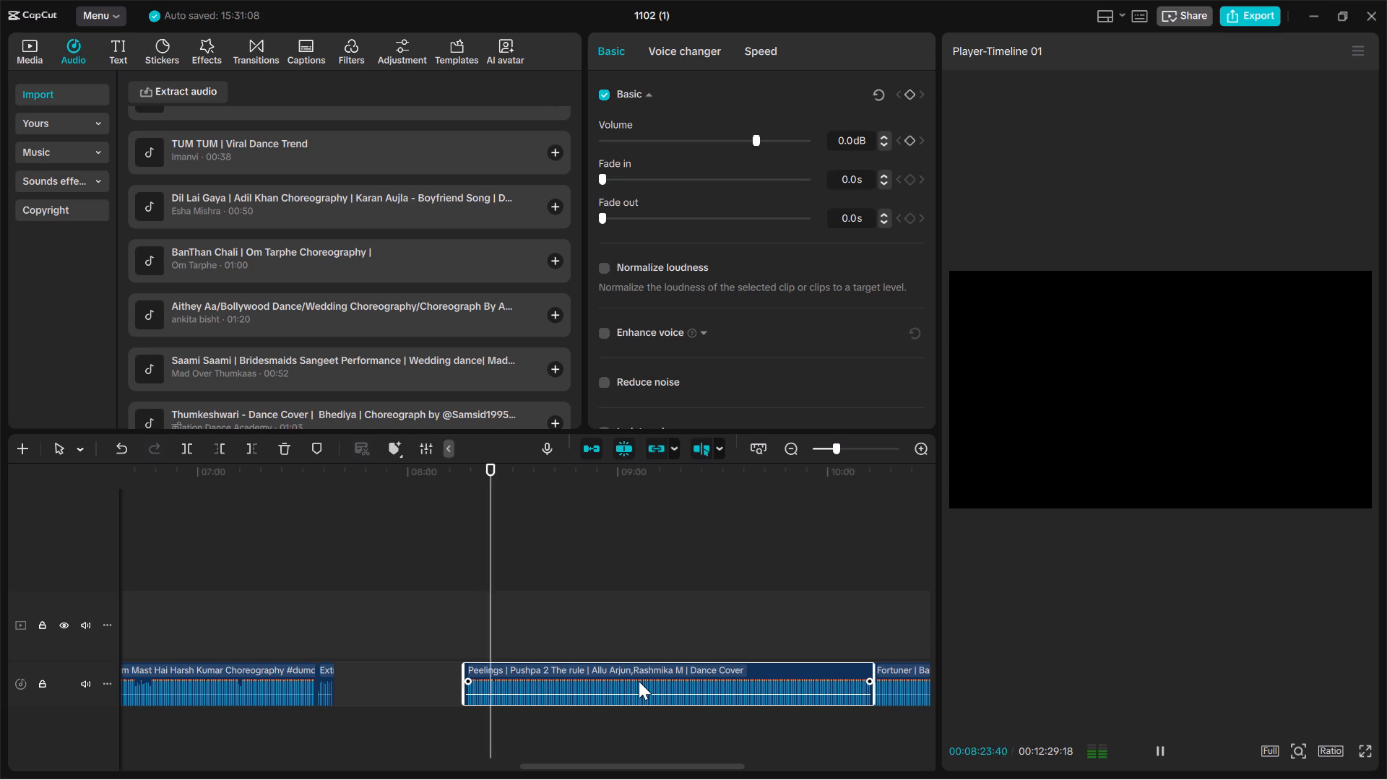
pyautogui.click(636, 661)
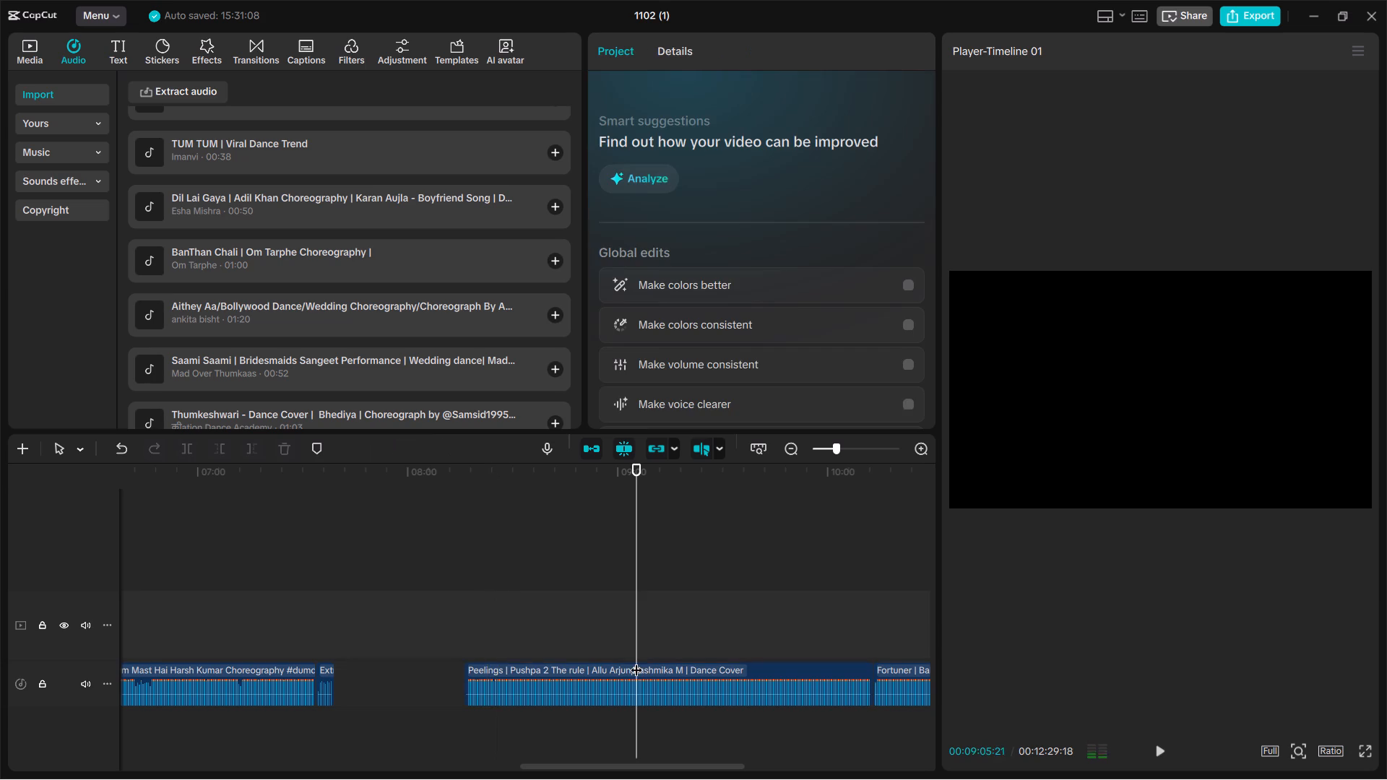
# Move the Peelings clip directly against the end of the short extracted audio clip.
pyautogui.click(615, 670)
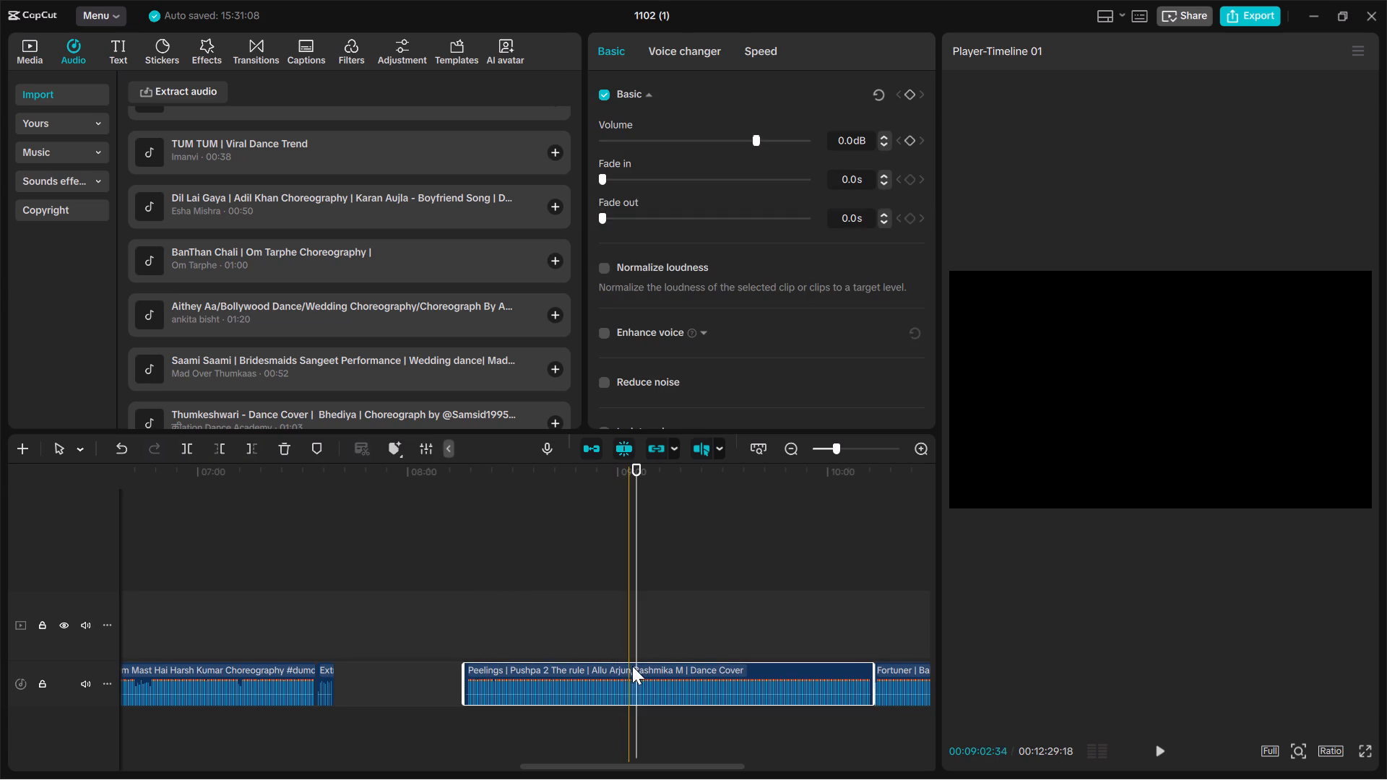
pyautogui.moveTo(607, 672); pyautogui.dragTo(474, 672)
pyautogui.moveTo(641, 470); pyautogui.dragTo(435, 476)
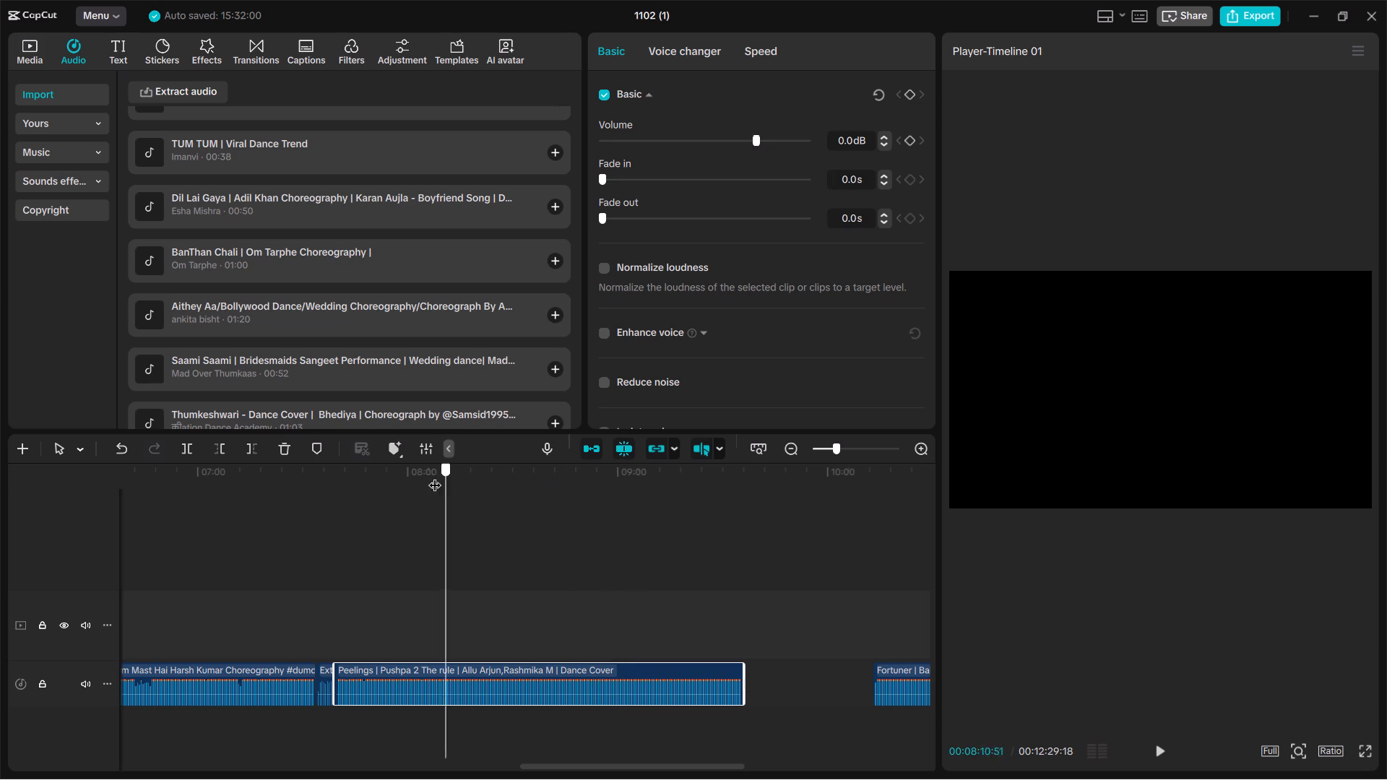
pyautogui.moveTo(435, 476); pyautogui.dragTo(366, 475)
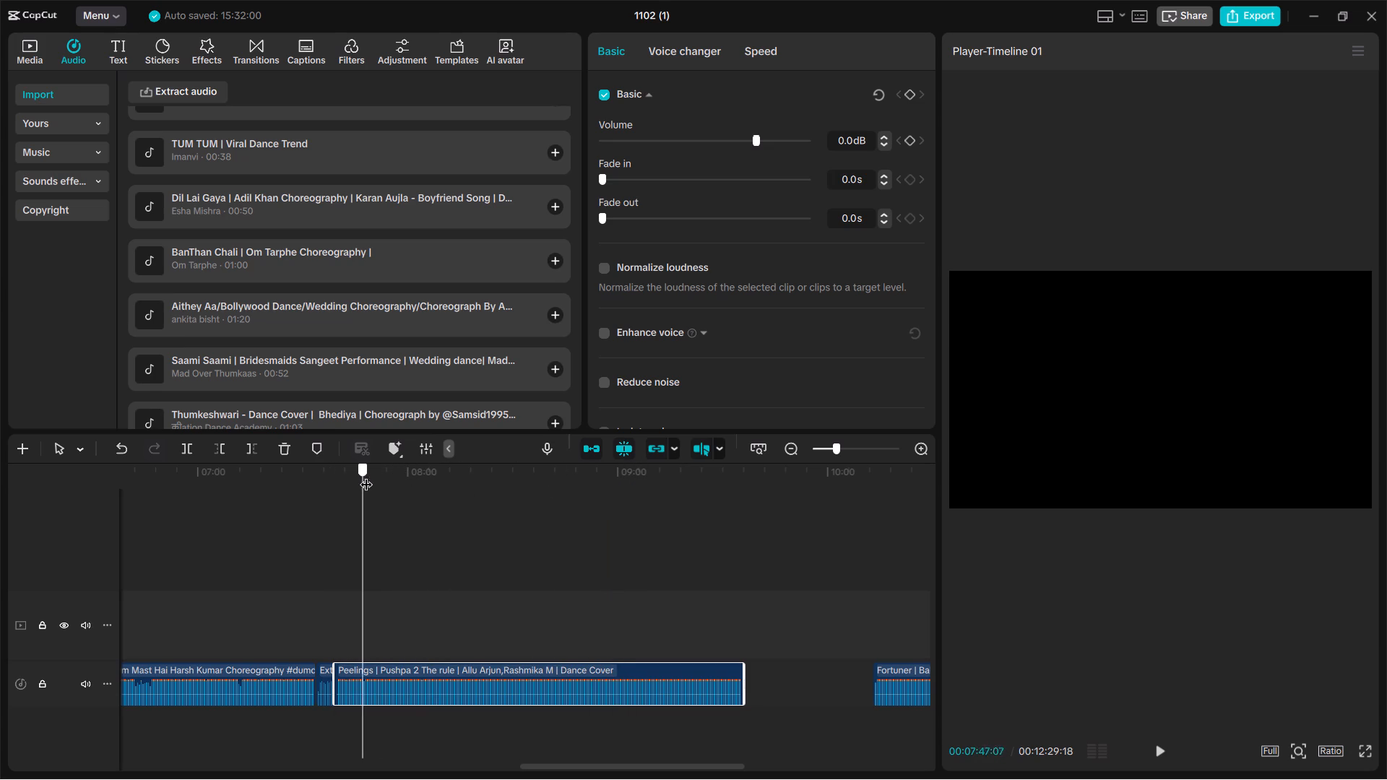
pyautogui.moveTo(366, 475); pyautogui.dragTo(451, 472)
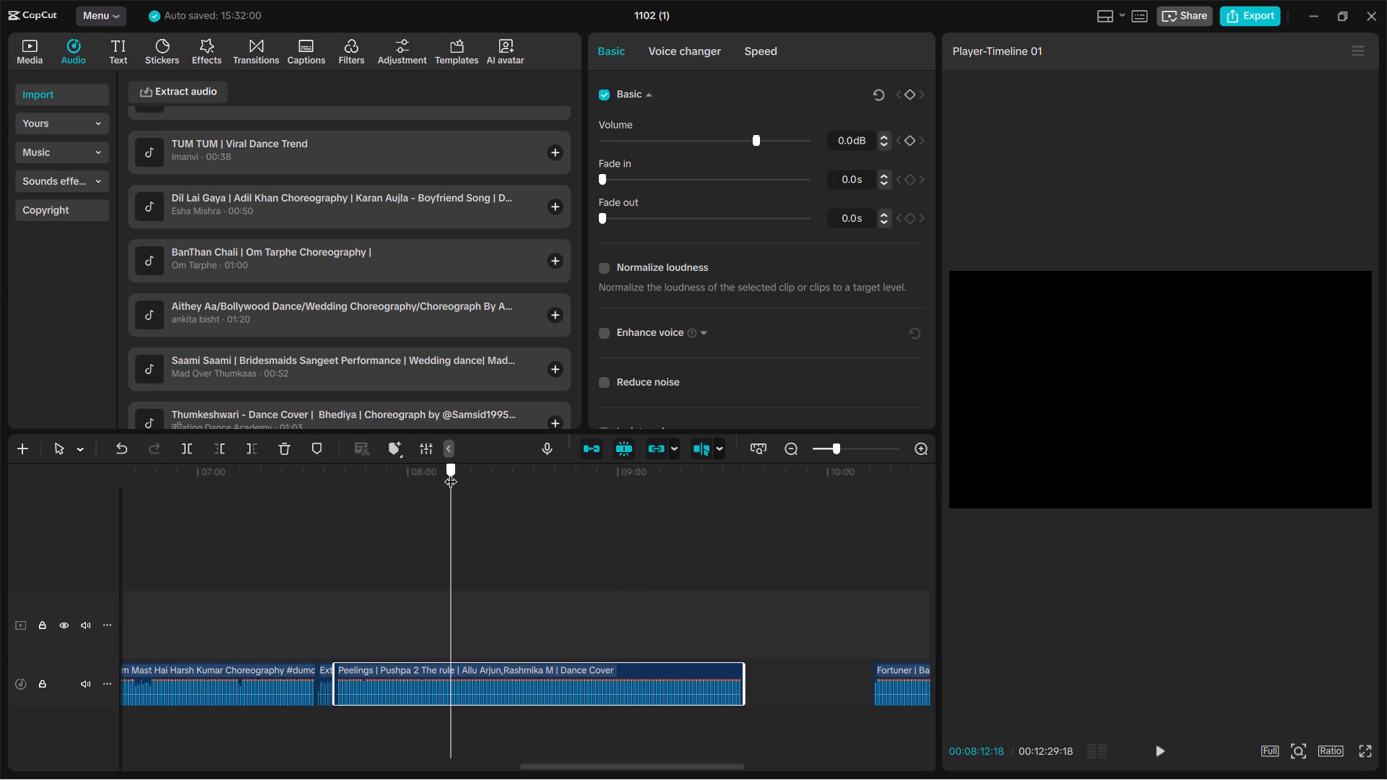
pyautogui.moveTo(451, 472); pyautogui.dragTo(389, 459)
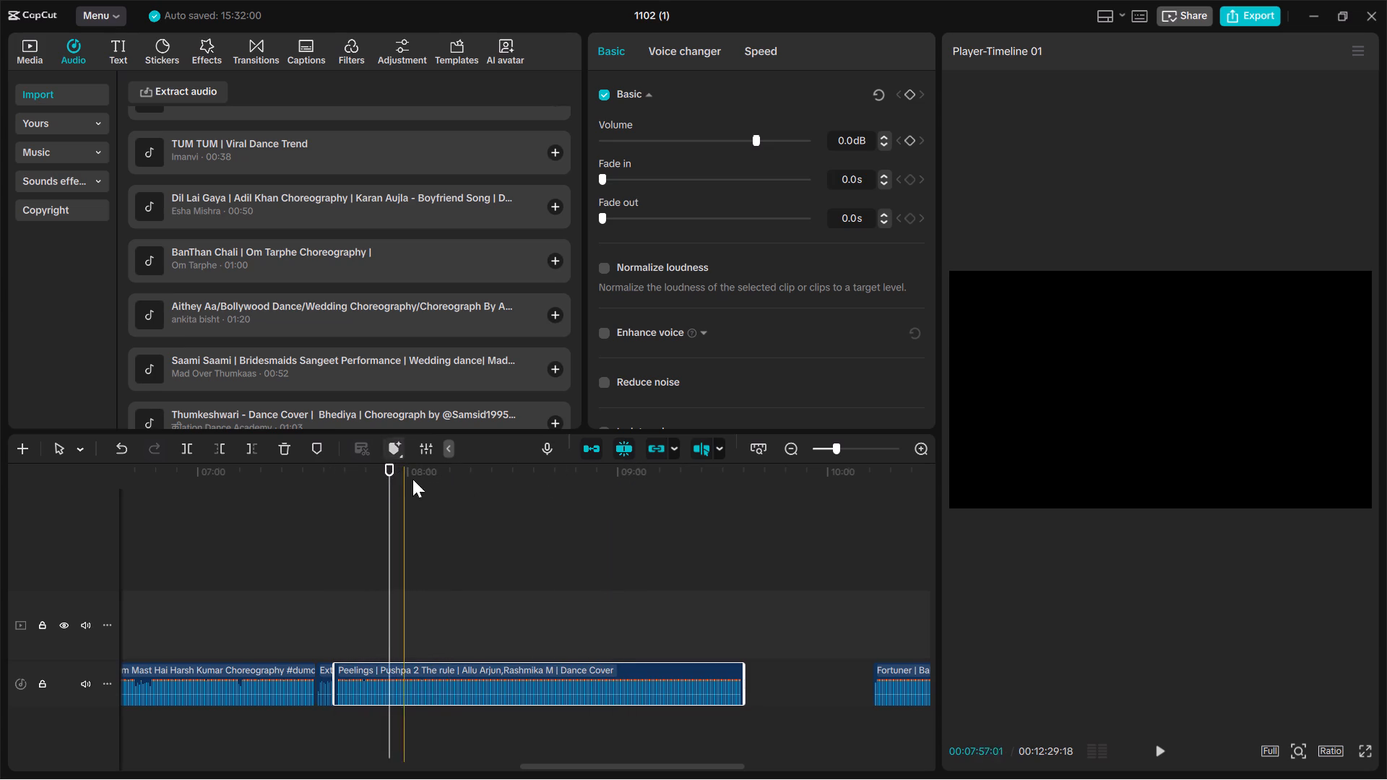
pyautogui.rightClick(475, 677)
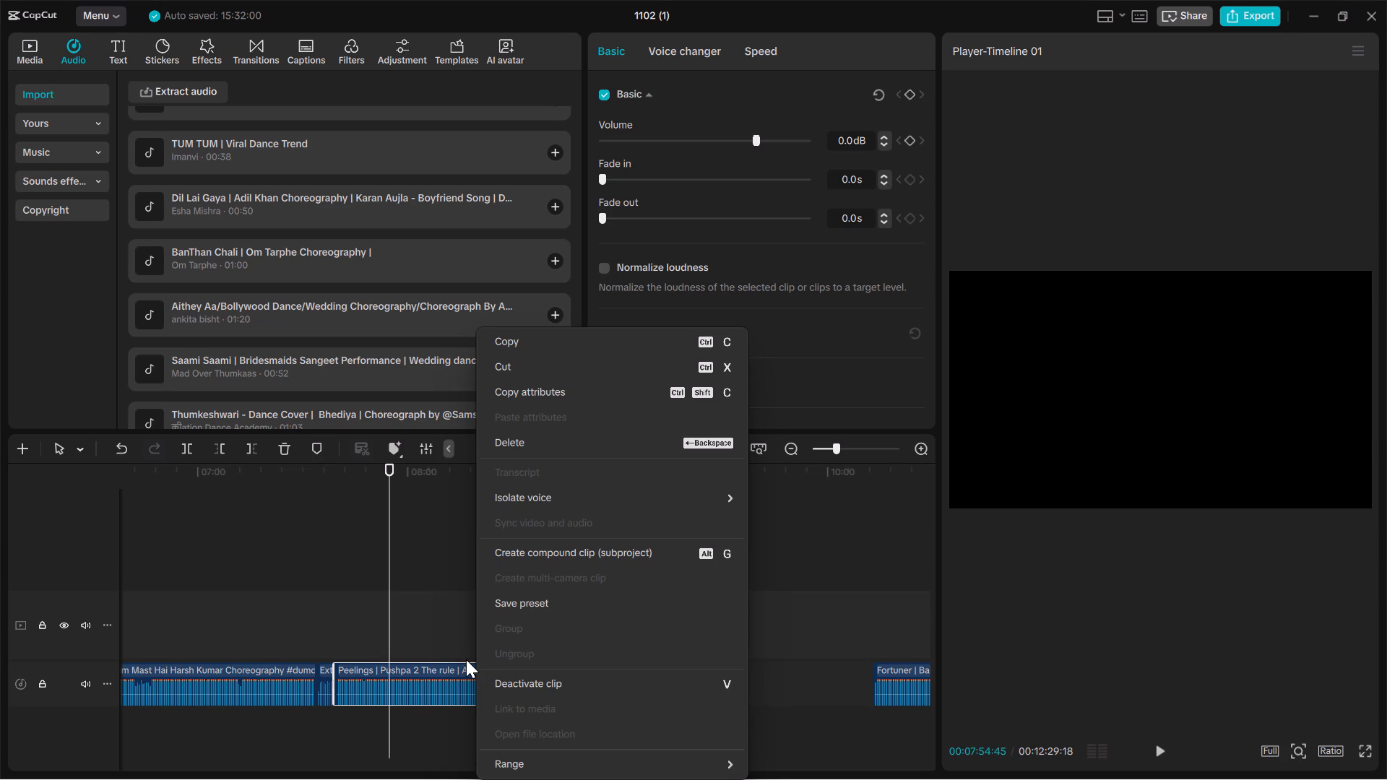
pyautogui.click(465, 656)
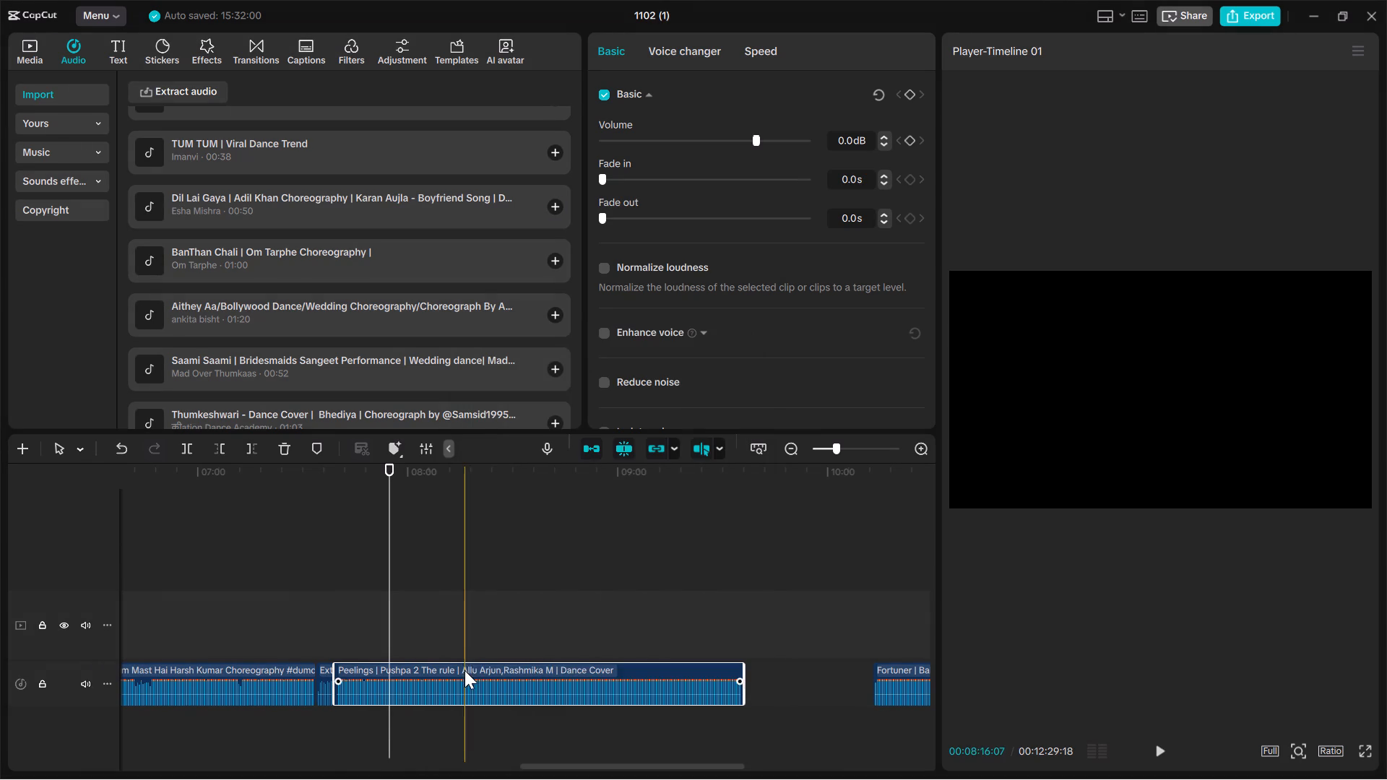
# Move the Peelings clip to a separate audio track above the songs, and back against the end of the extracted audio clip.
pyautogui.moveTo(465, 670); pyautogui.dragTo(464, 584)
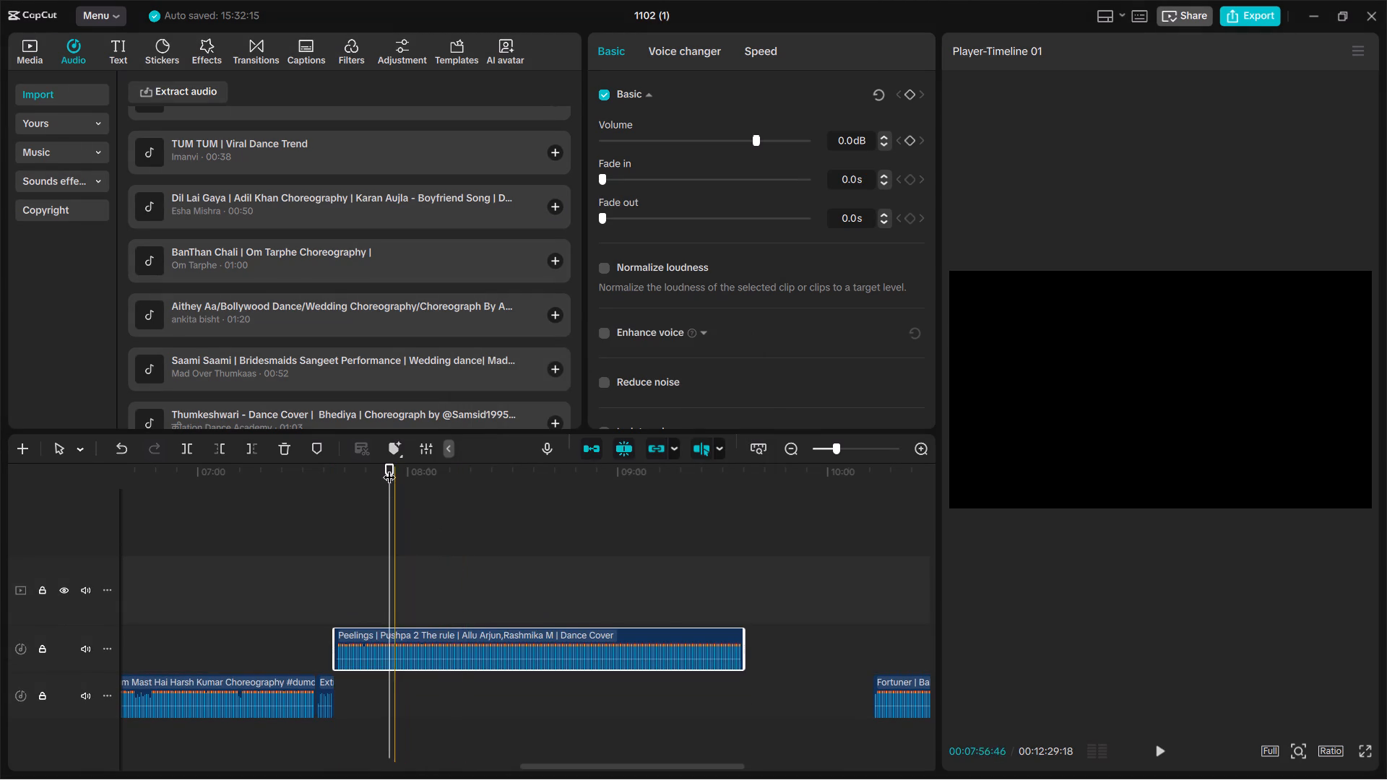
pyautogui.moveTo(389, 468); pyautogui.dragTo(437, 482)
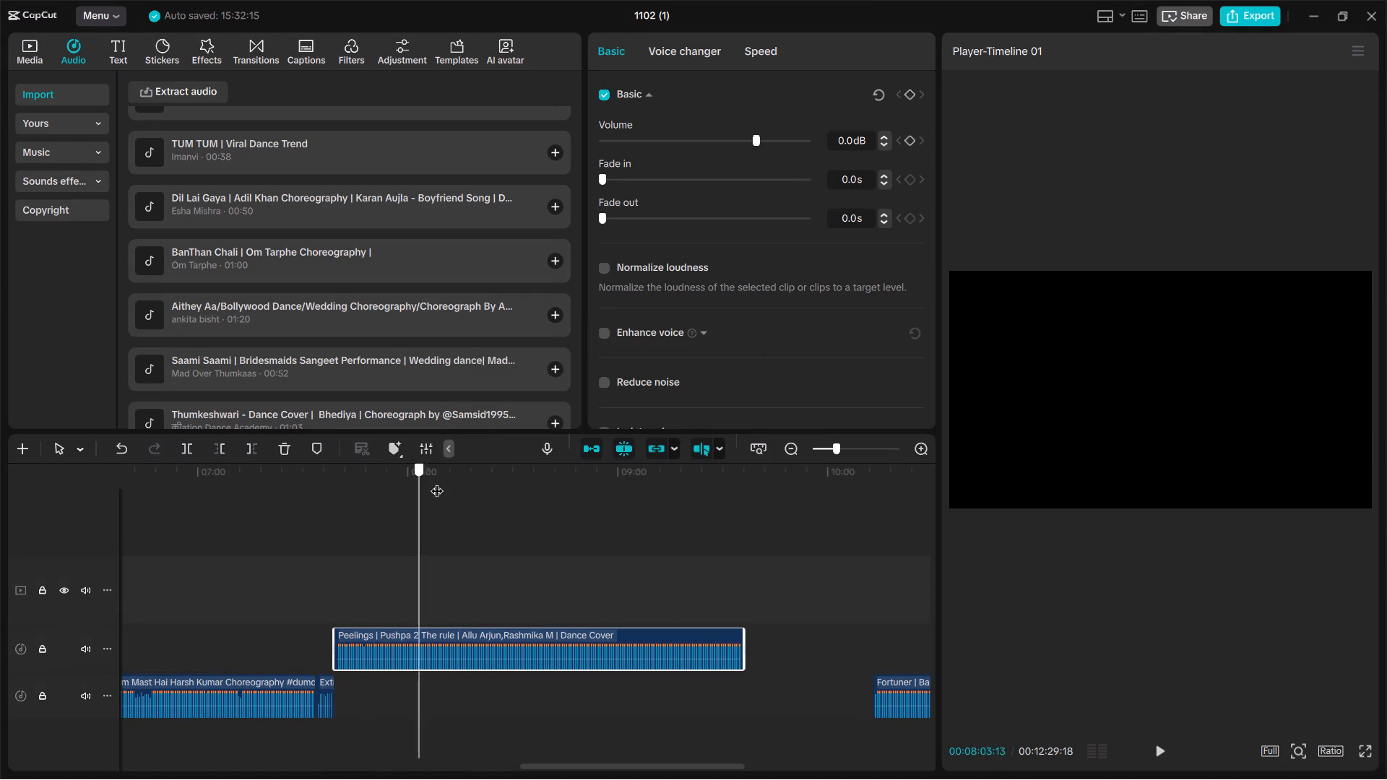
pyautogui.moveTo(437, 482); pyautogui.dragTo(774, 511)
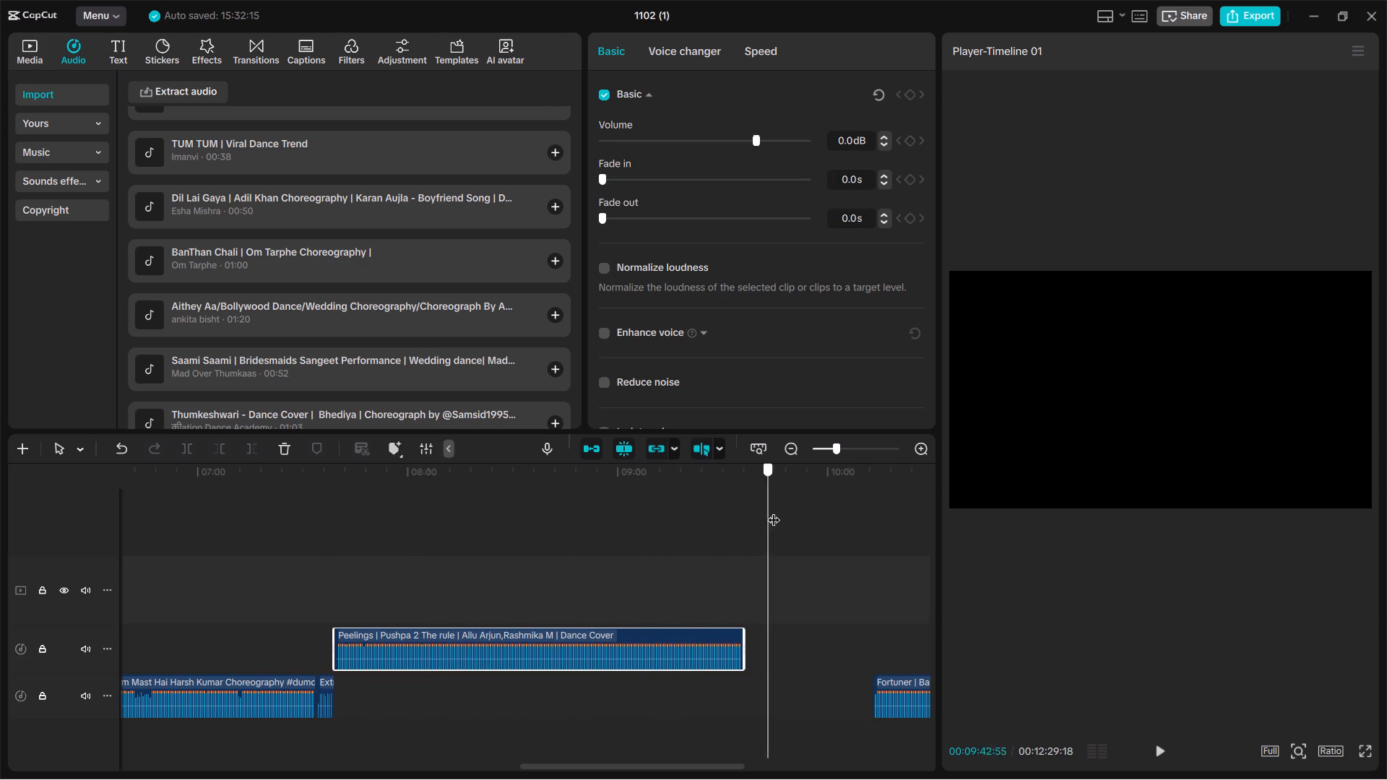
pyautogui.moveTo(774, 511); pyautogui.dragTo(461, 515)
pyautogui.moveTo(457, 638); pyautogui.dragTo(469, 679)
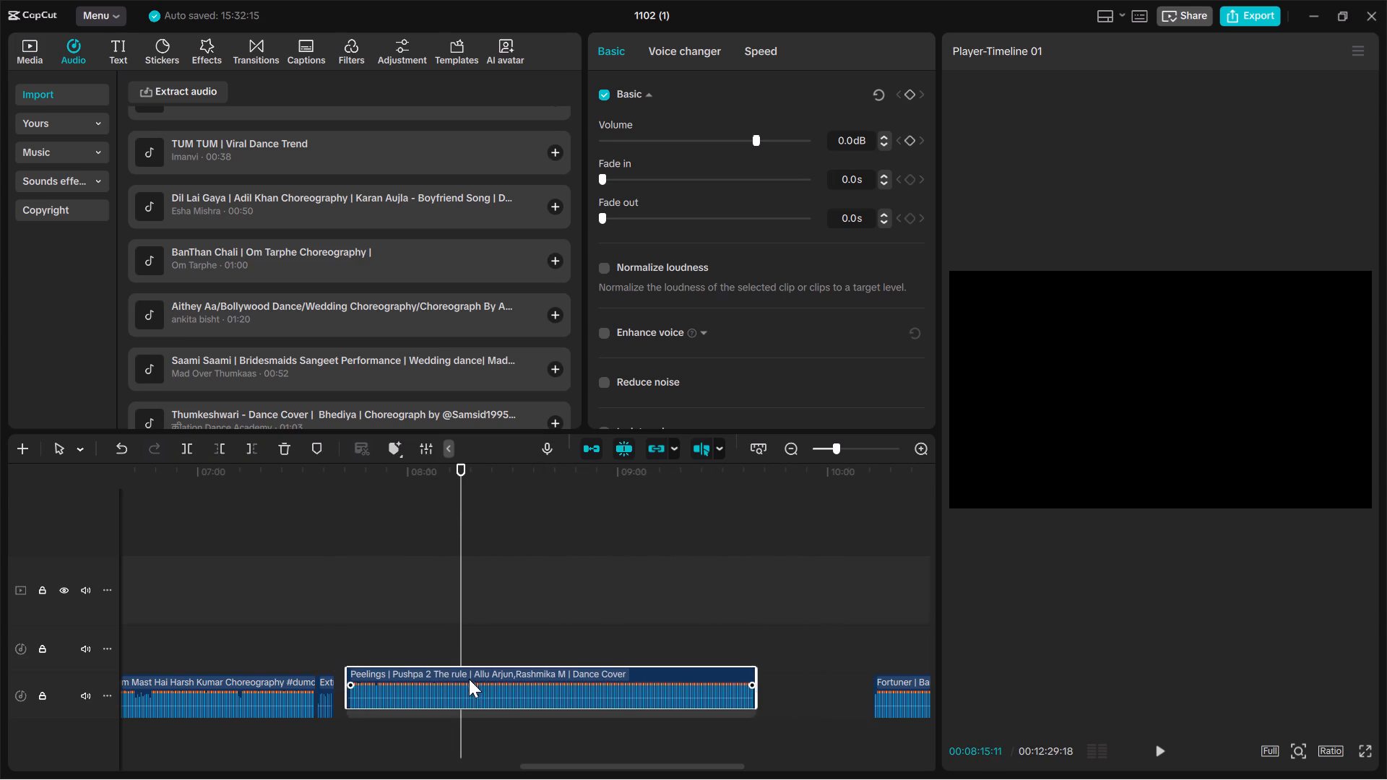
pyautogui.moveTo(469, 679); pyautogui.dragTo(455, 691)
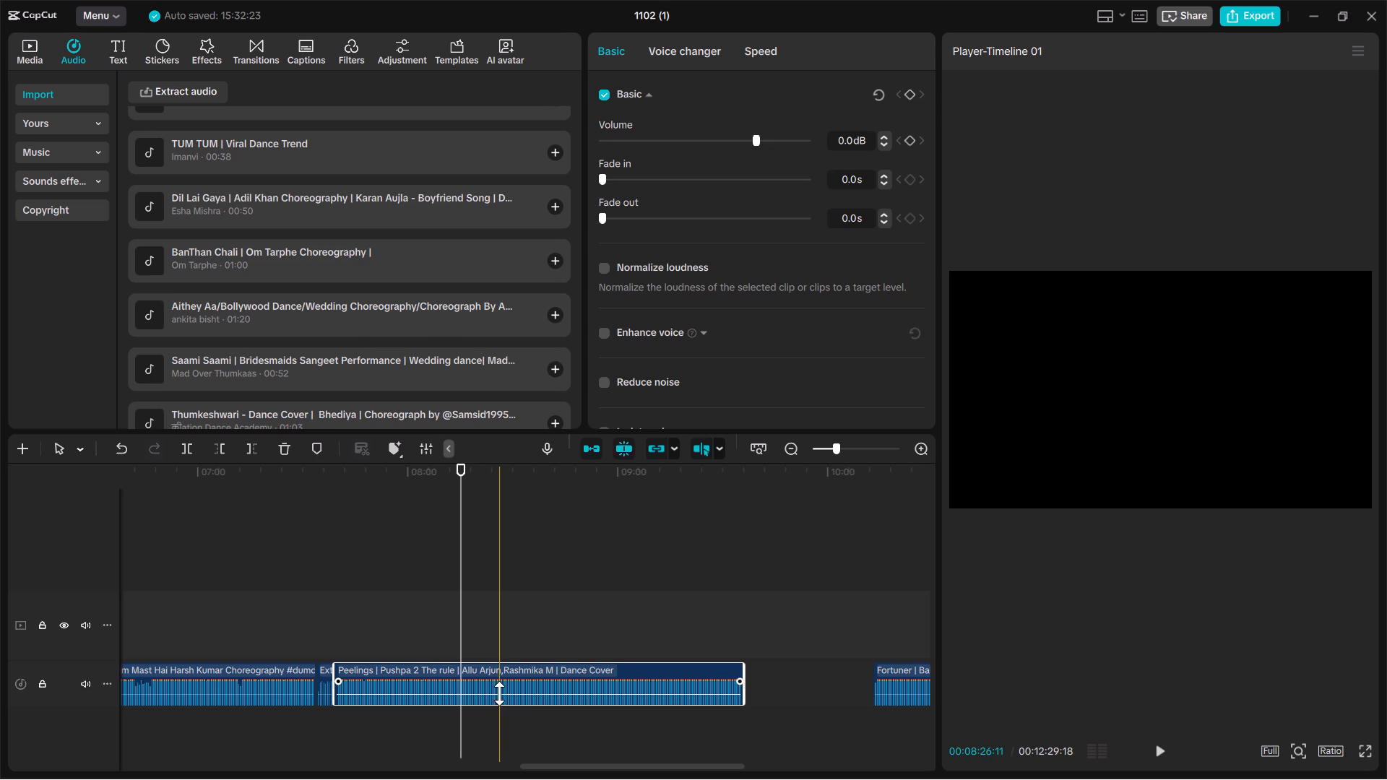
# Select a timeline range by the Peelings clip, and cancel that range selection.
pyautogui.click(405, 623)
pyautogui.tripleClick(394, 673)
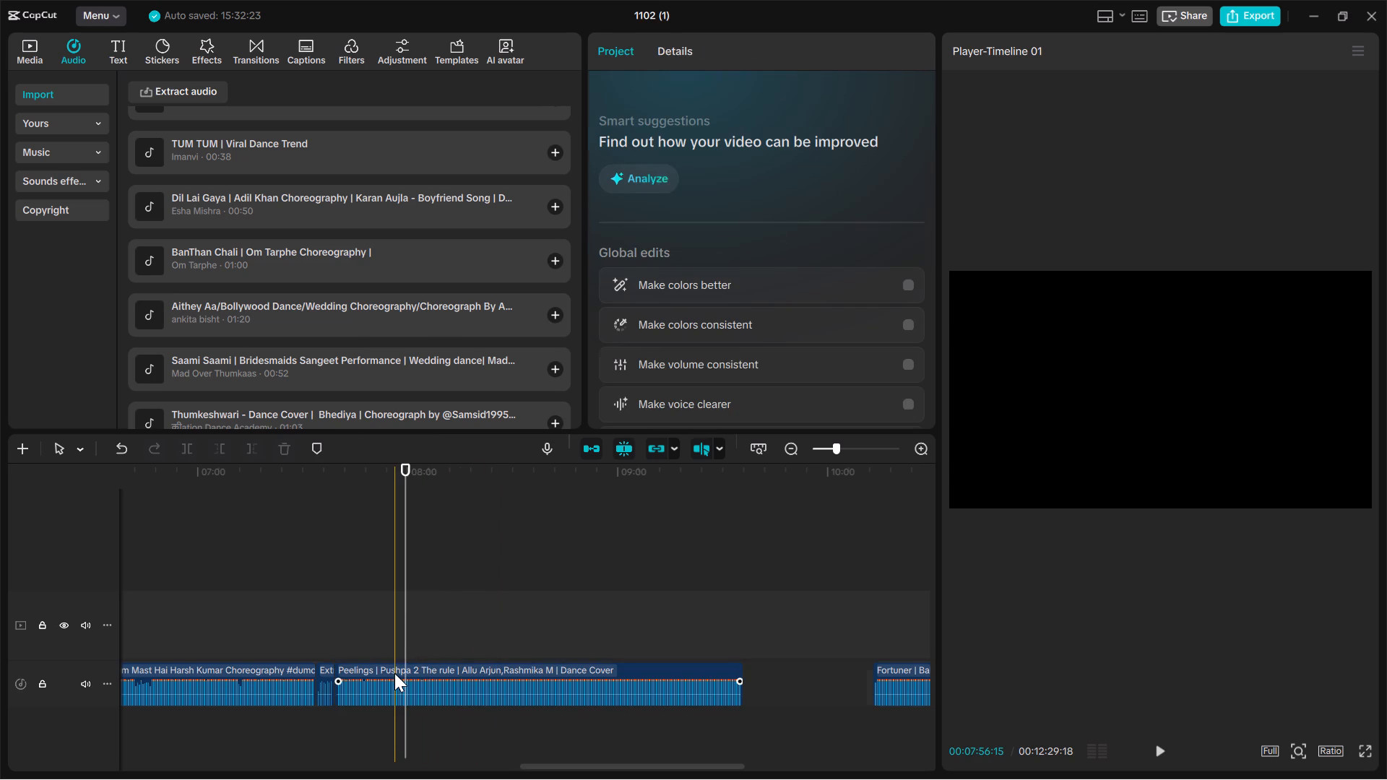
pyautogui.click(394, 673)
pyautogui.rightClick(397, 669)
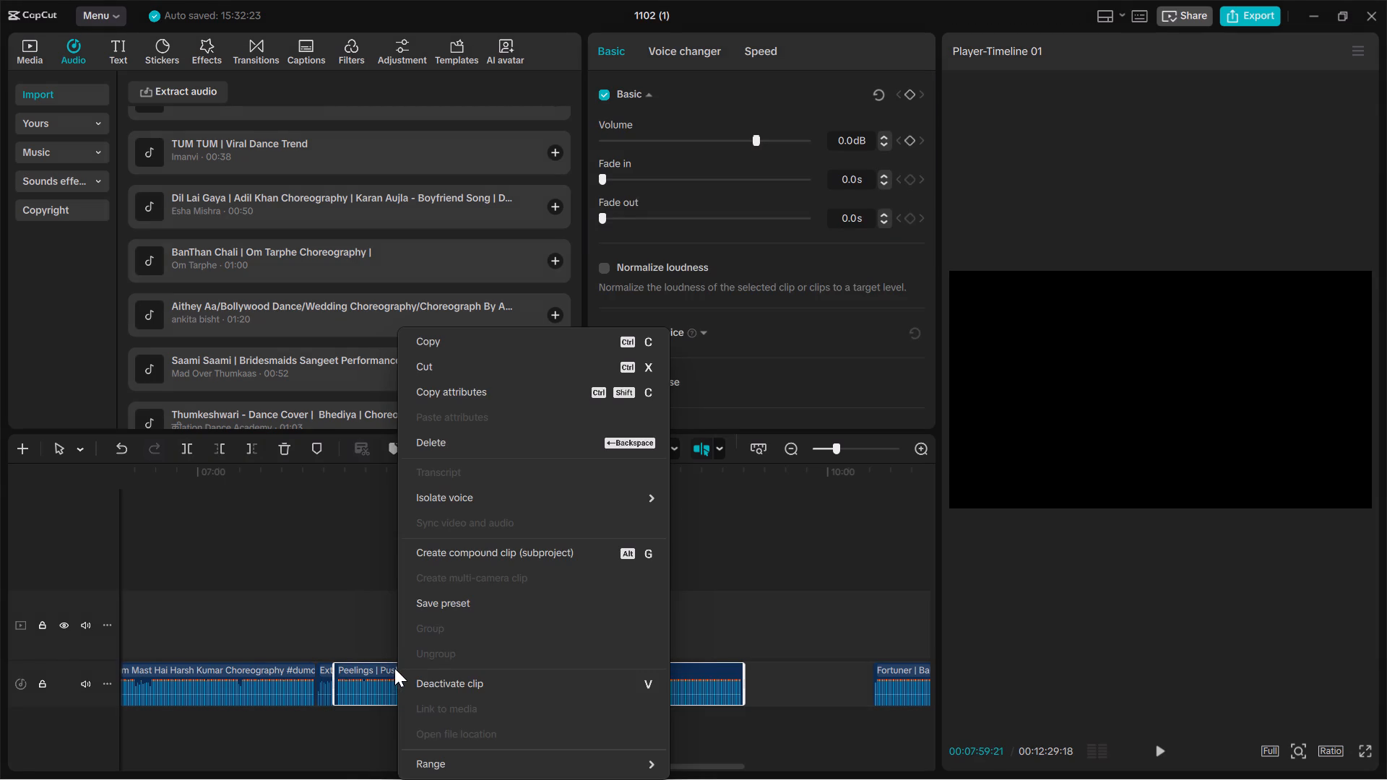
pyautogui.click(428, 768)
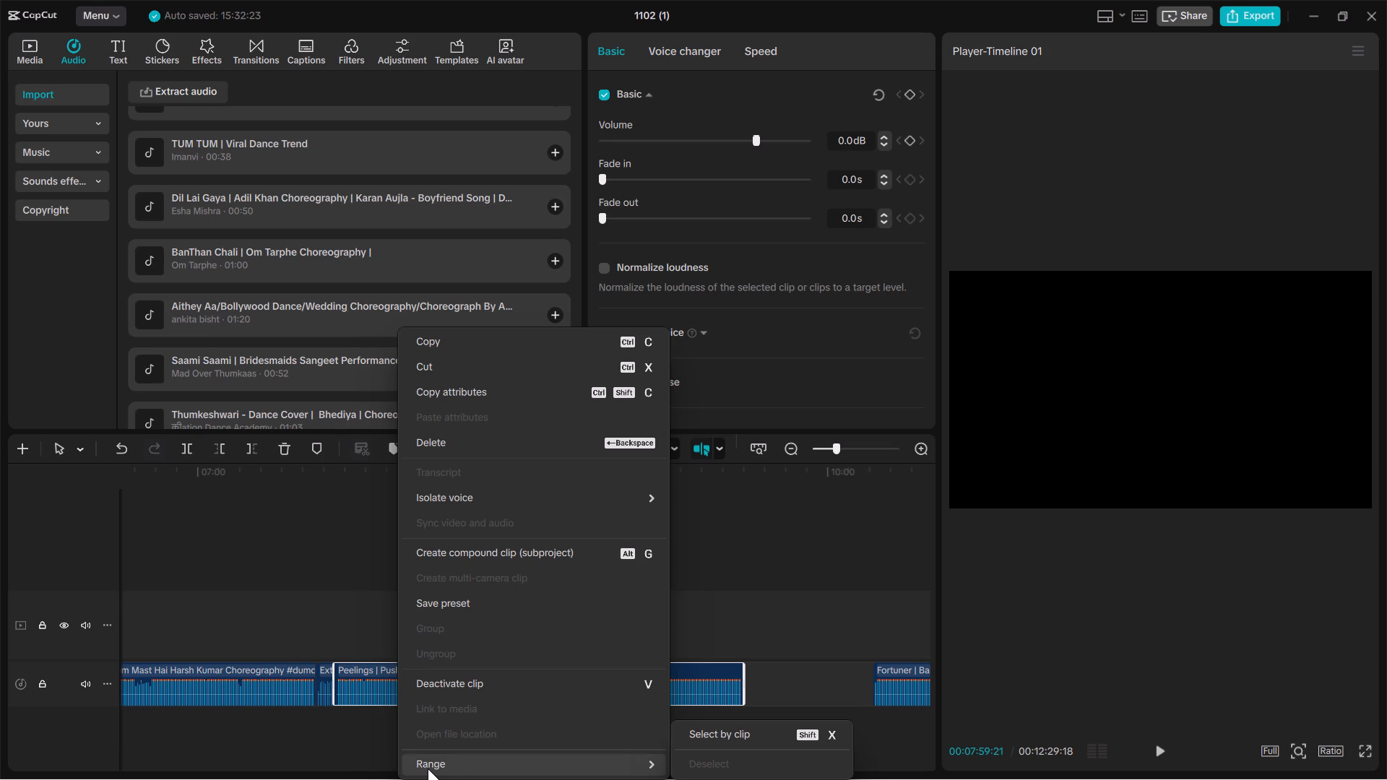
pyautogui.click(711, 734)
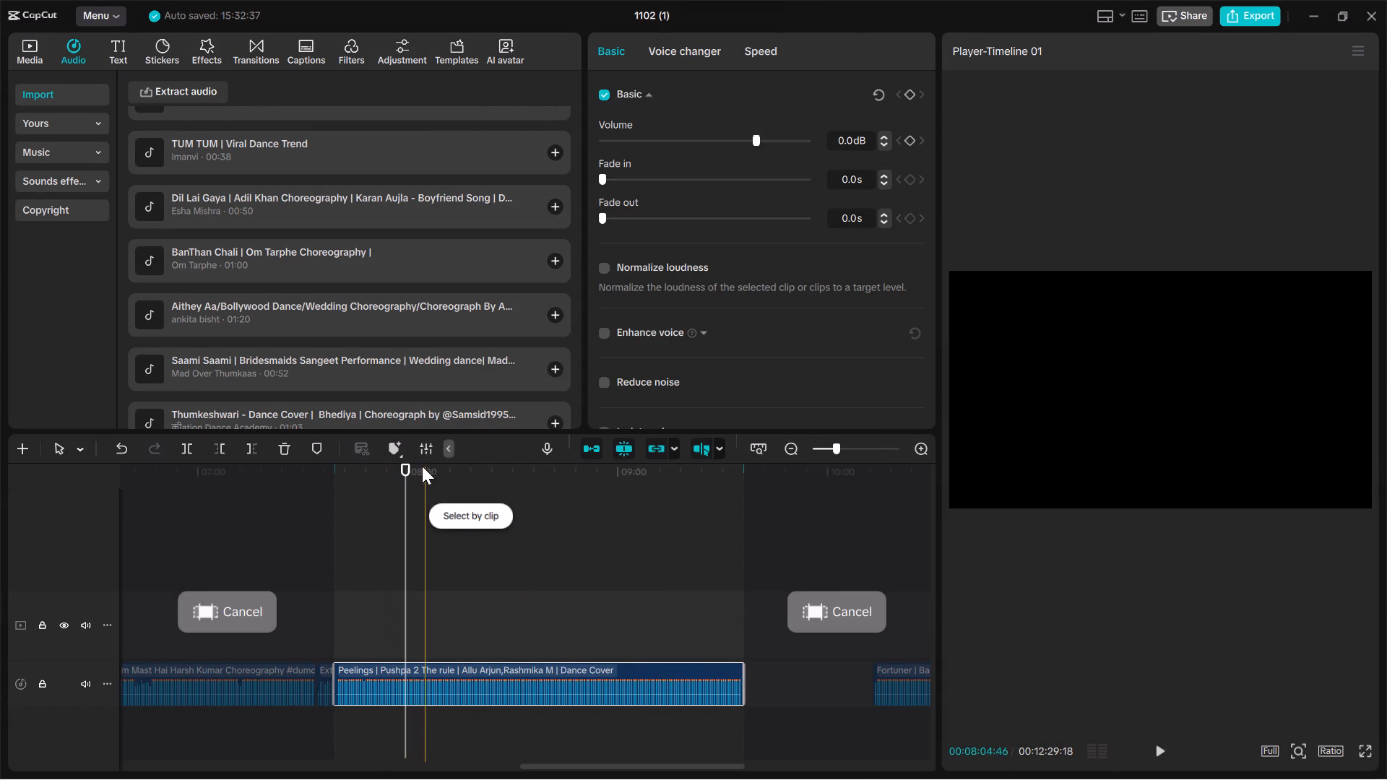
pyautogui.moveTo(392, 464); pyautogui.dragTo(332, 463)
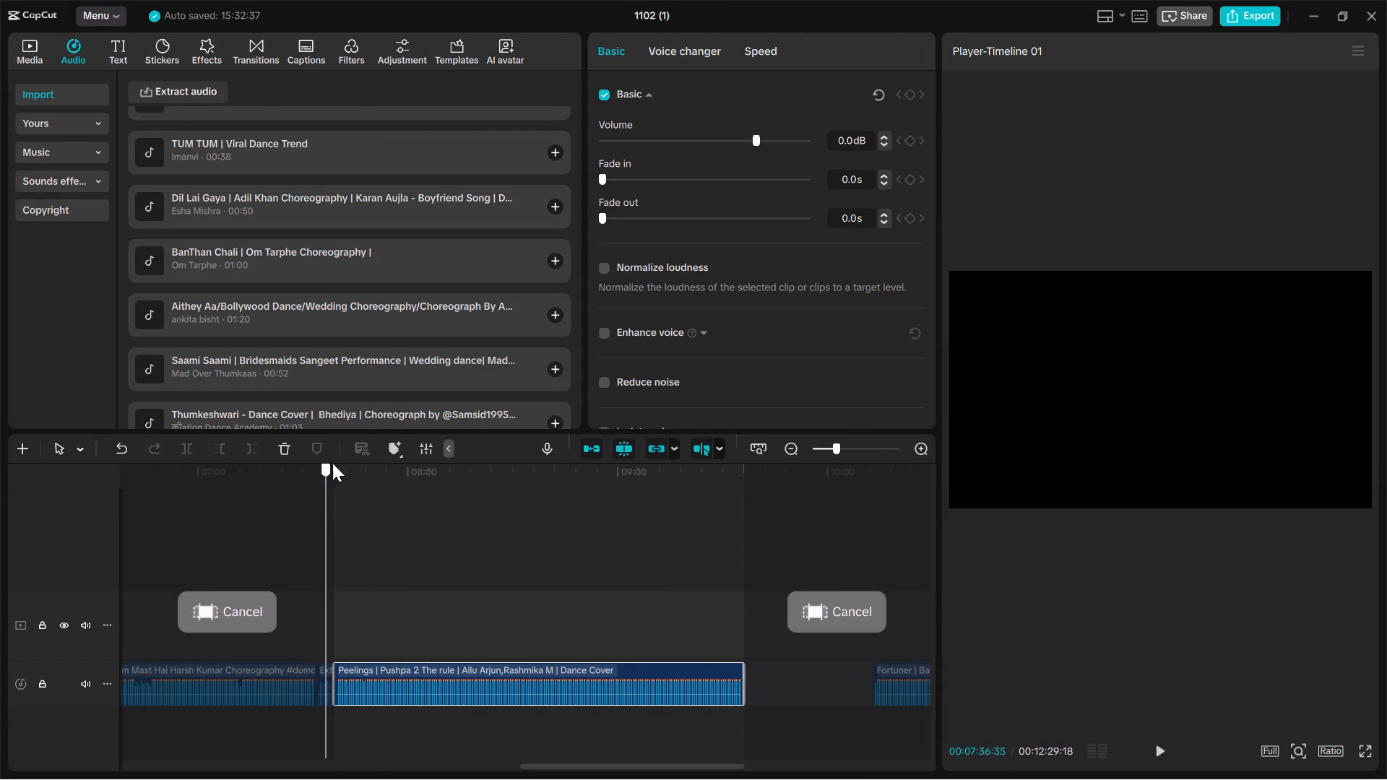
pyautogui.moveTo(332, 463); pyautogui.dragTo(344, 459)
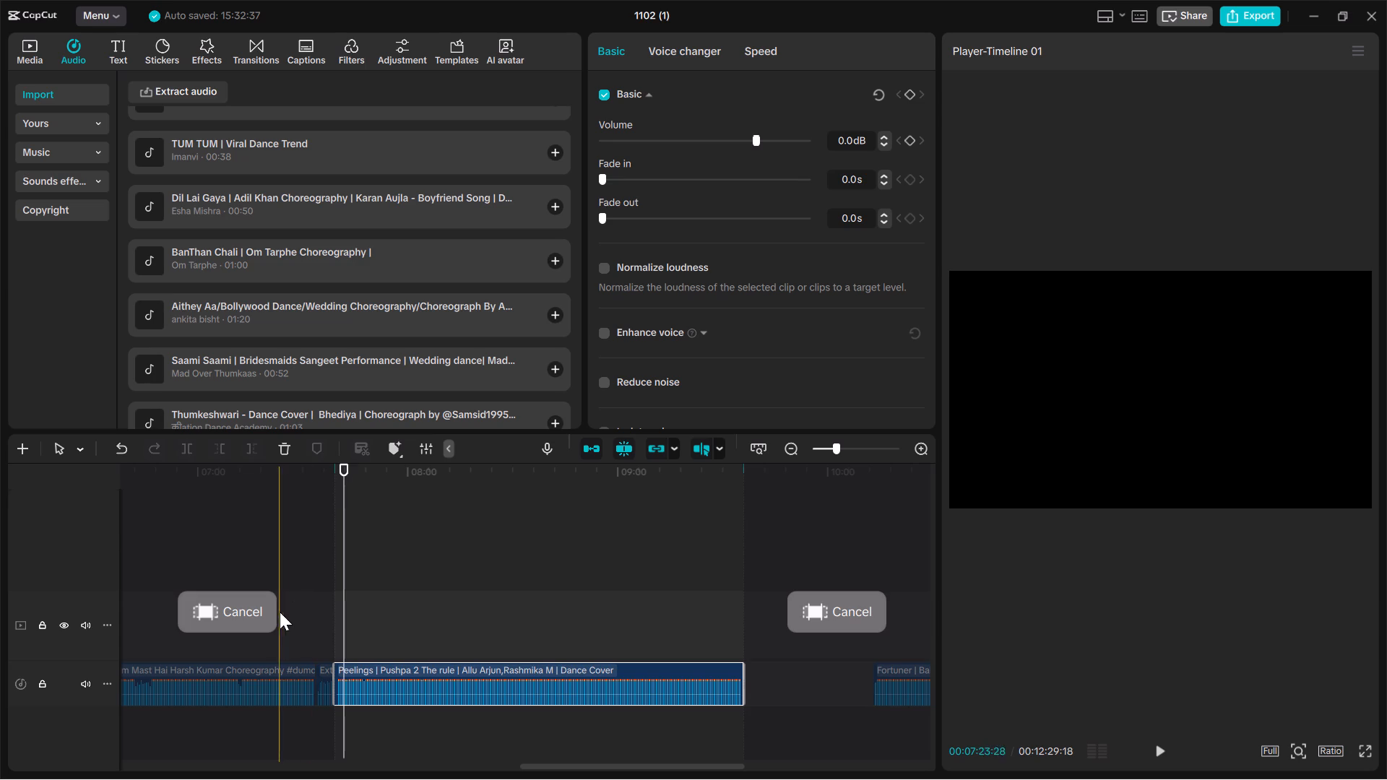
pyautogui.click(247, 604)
# Move the Peelings clip to a separate audio track below the other songs, starting at 00:00.
pyautogui.moveTo(490, 668); pyautogui.dragTo(465, 724)
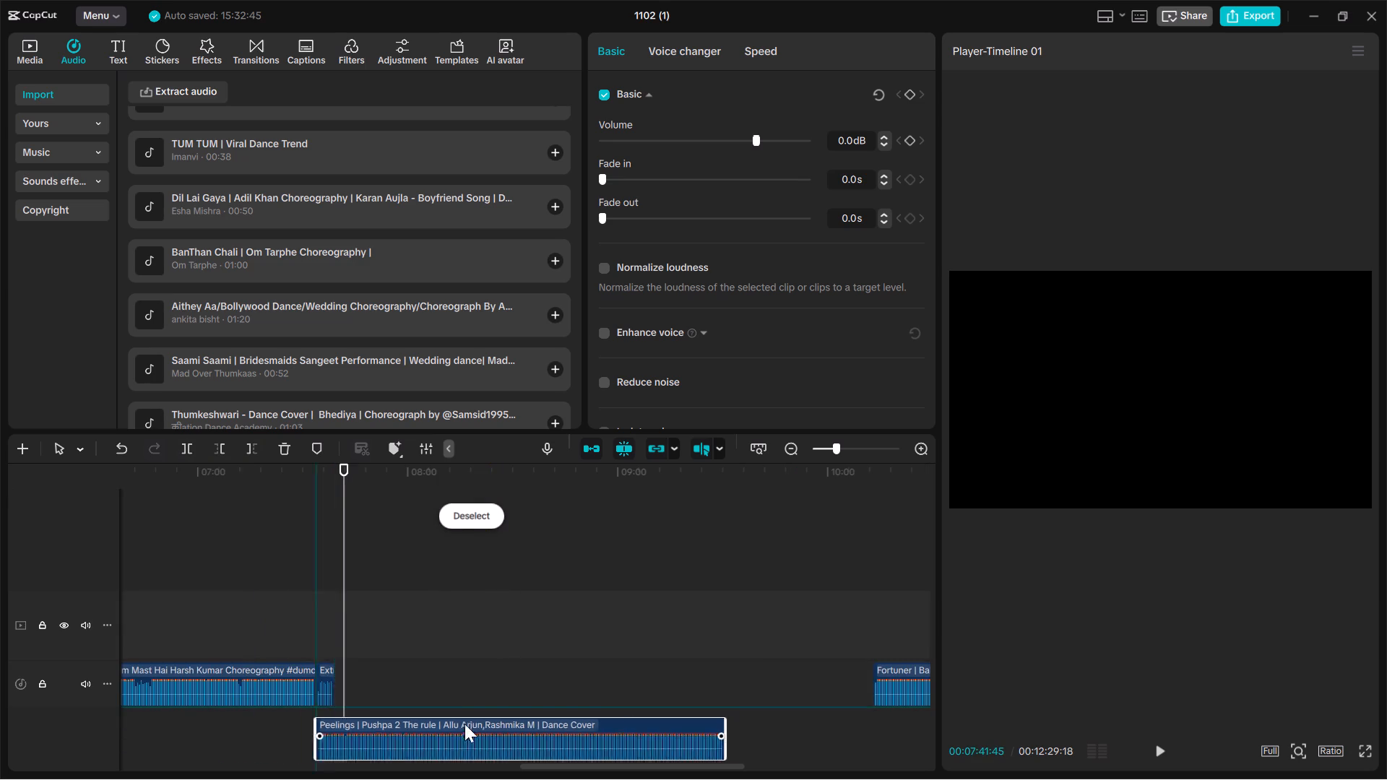
pyautogui.moveTo(465, 724); pyautogui.dragTo(0, 719)
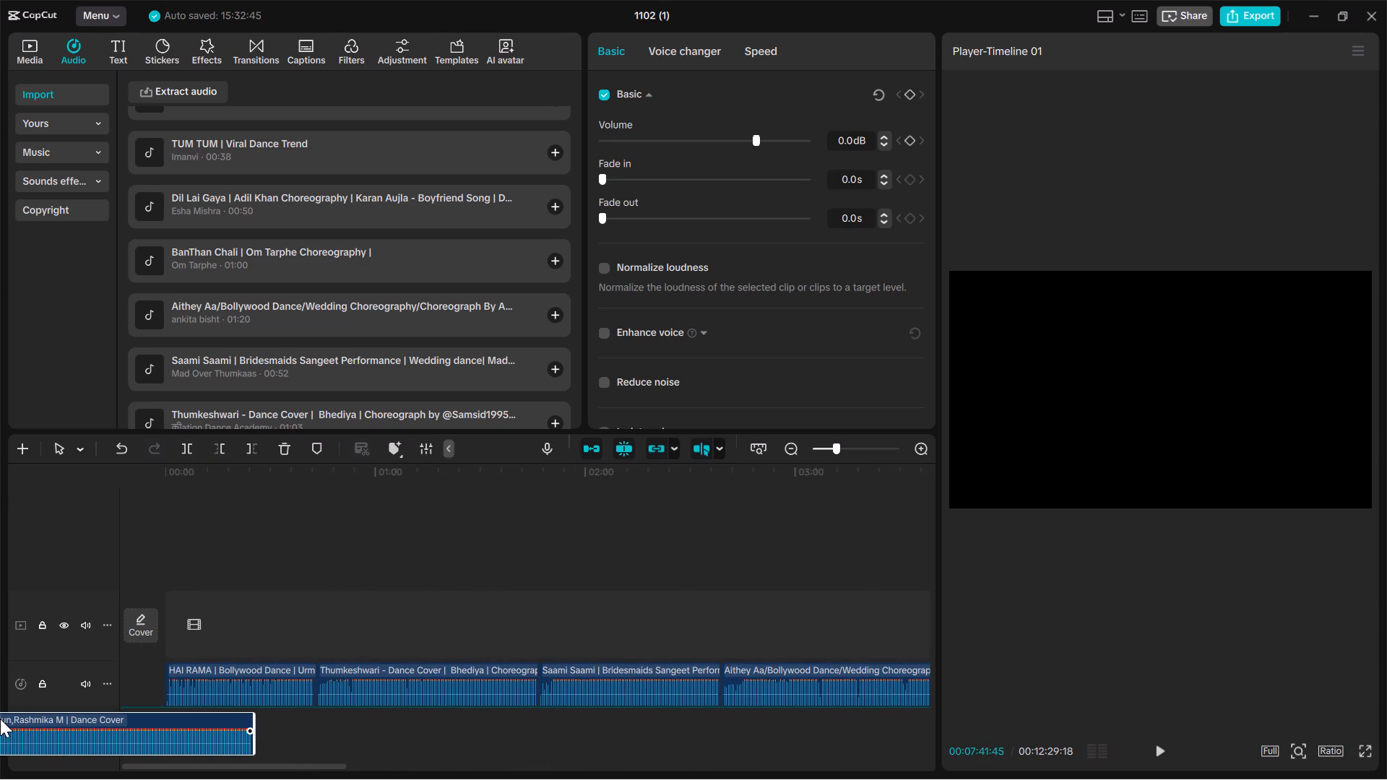
pyautogui.moveTo(0, 719); pyautogui.dragTo(320, 712)
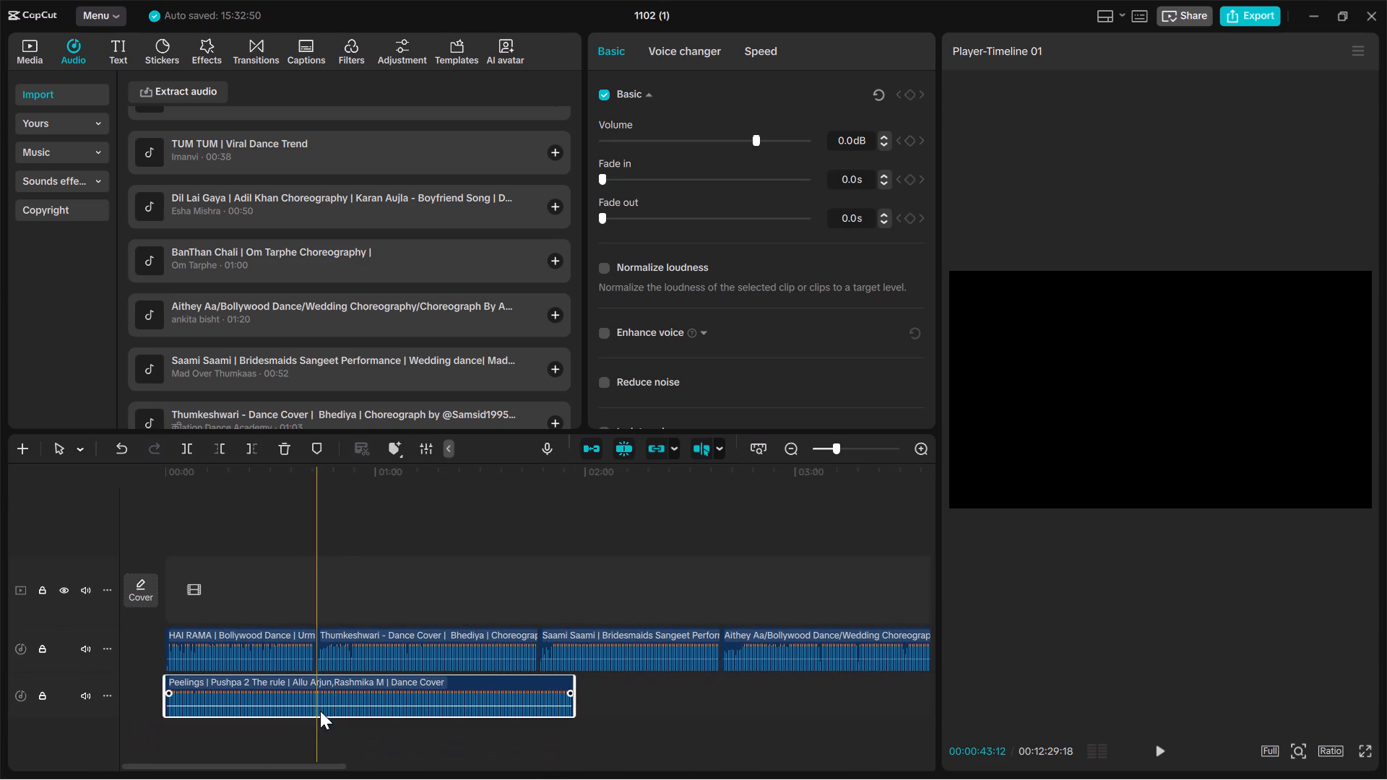
# Play the timeline from the start and mute the audio track that holds the HAI RAMA song sequence.
pyautogui.click(324, 513)
pyautogui.moveTo(322, 513); pyautogui.dragTo(91, 526)
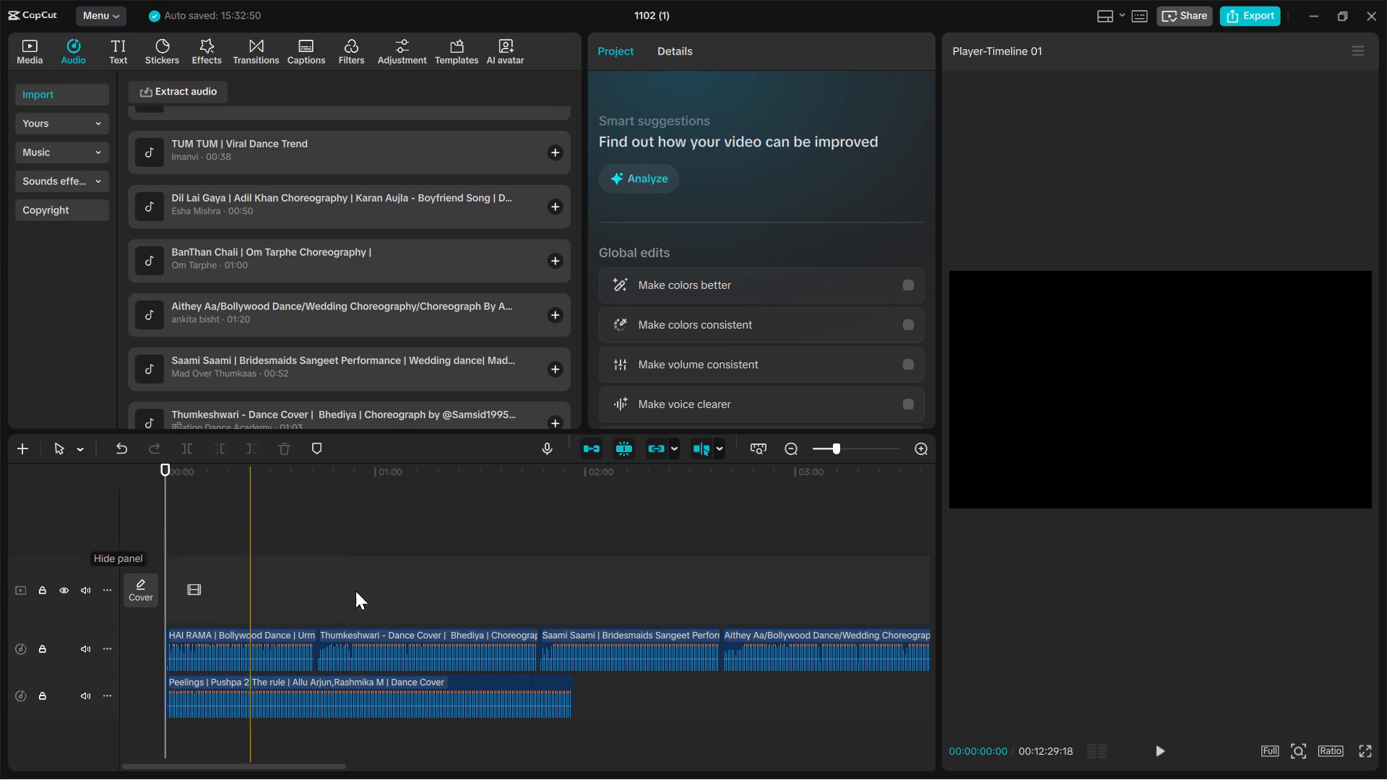
pyautogui.click(1168, 755)
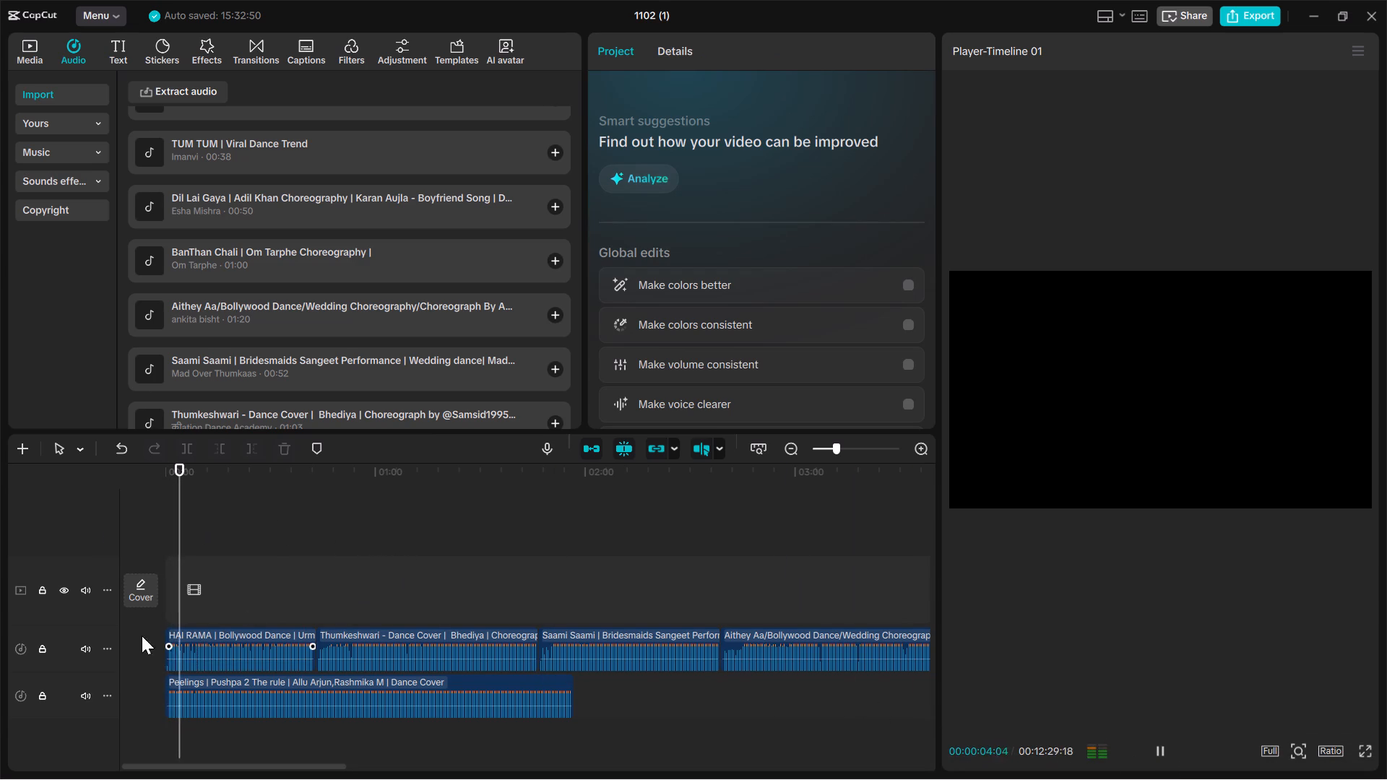
pyautogui.click(85, 646)
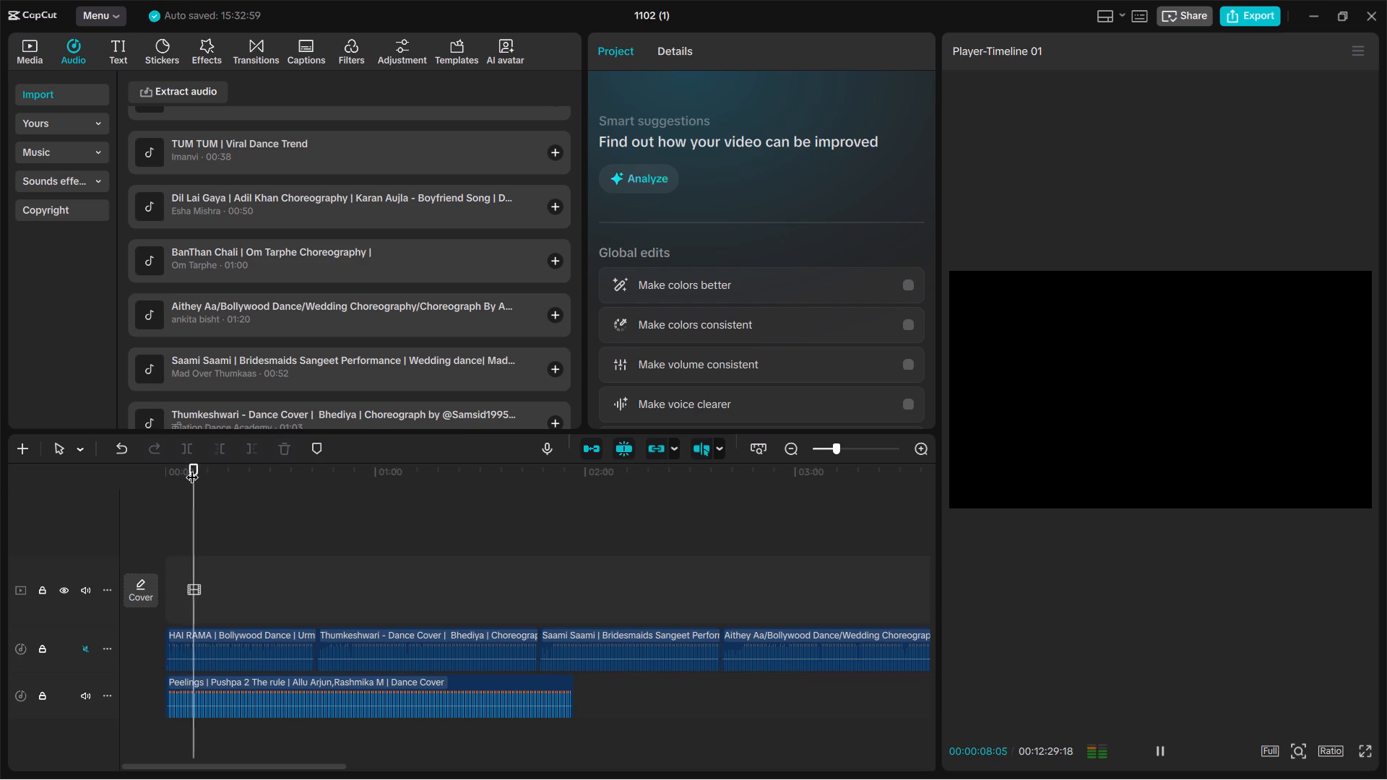
# Audition the Peelings clip around 00:23 and trim its end back to about 00:00:22:58.
pyautogui.moveTo(192, 468); pyautogui.dragTo(243, 474)
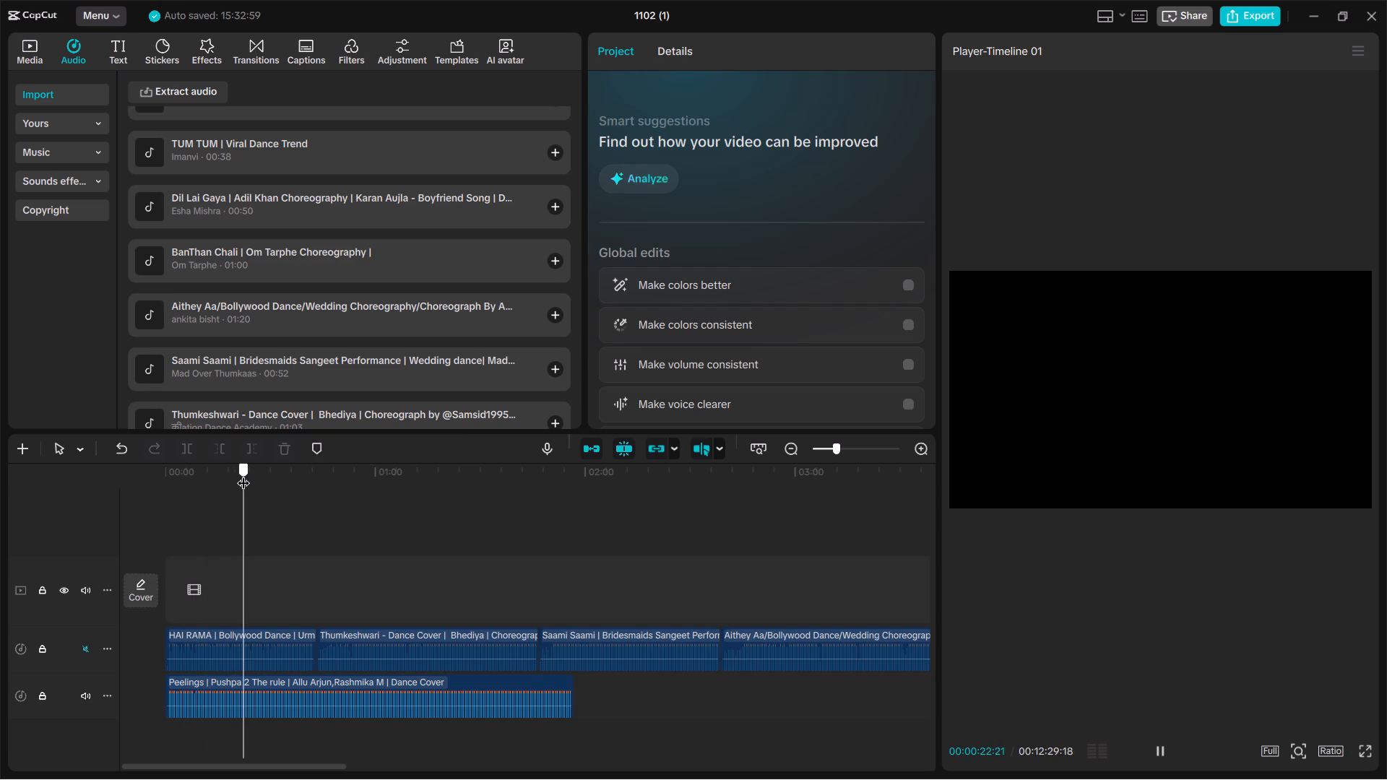
pyautogui.moveTo(243, 474); pyautogui.dragTo(247, 474)
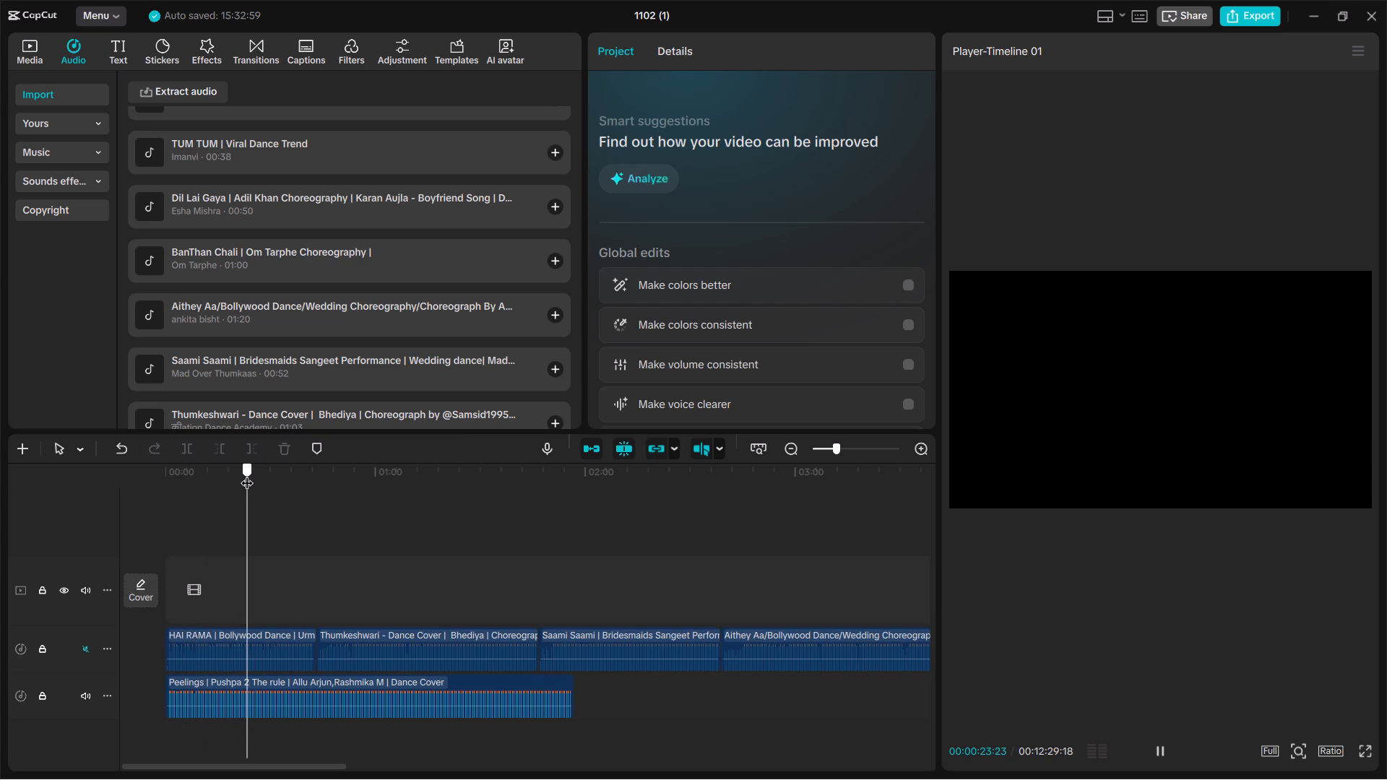
pyautogui.moveTo(247, 474); pyautogui.dragTo(243, 474)
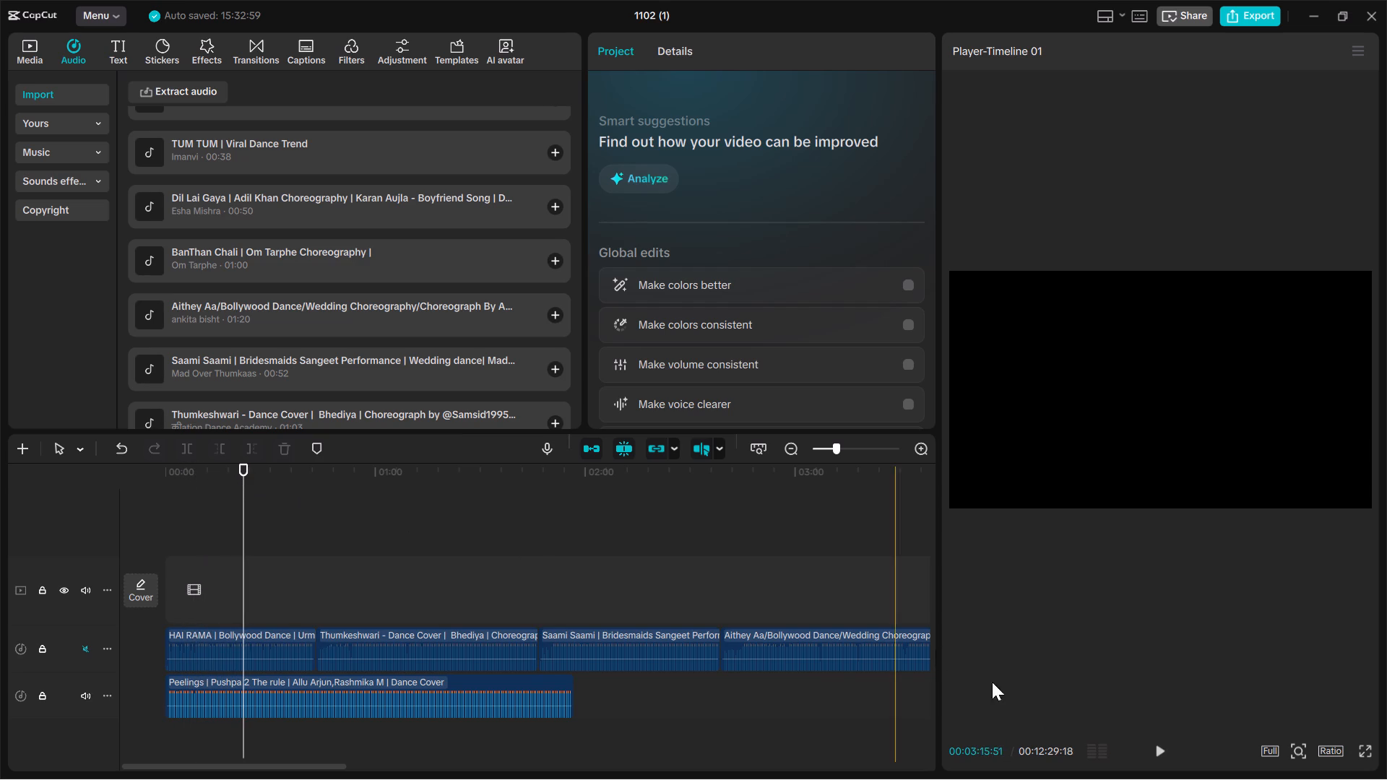
pyautogui.click(1166, 749)
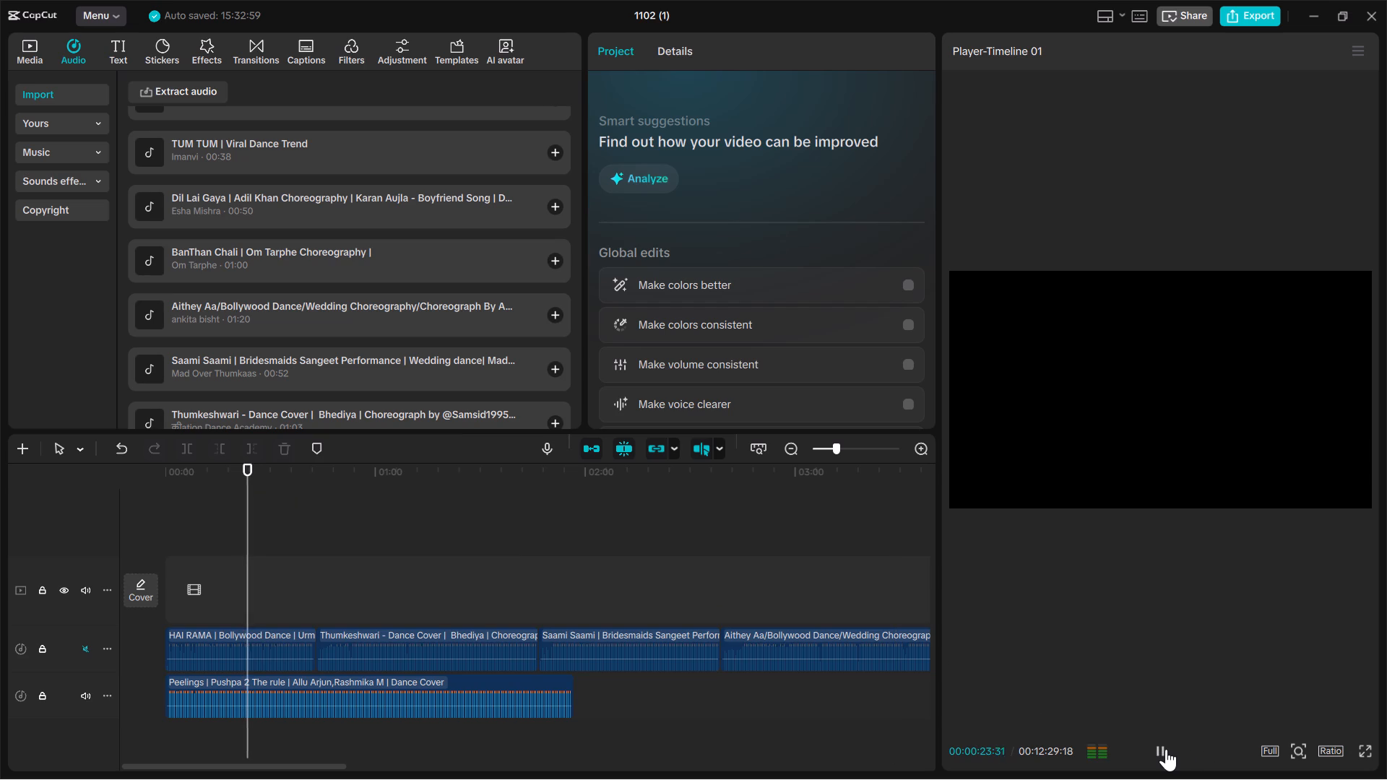
pyautogui.click(1166, 749)
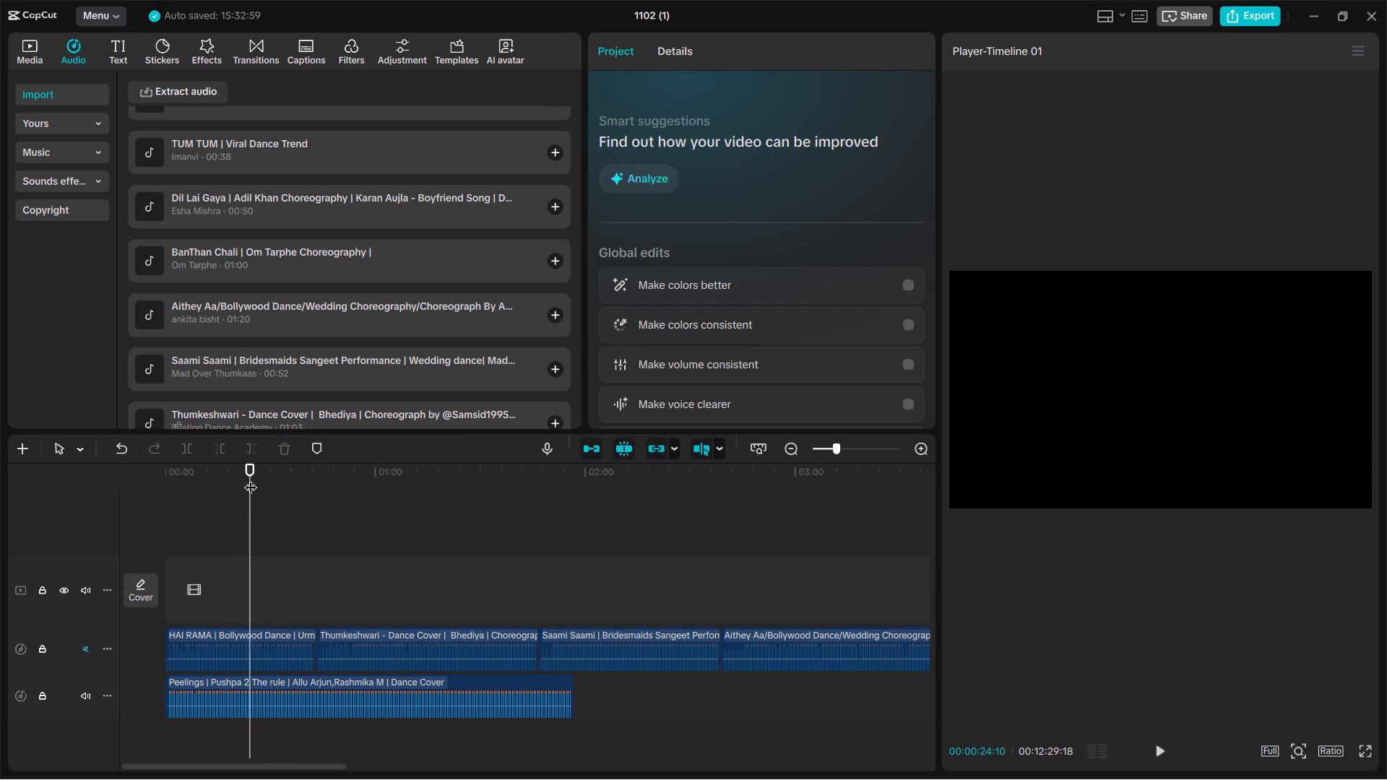
pyautogui.click(251, 478)
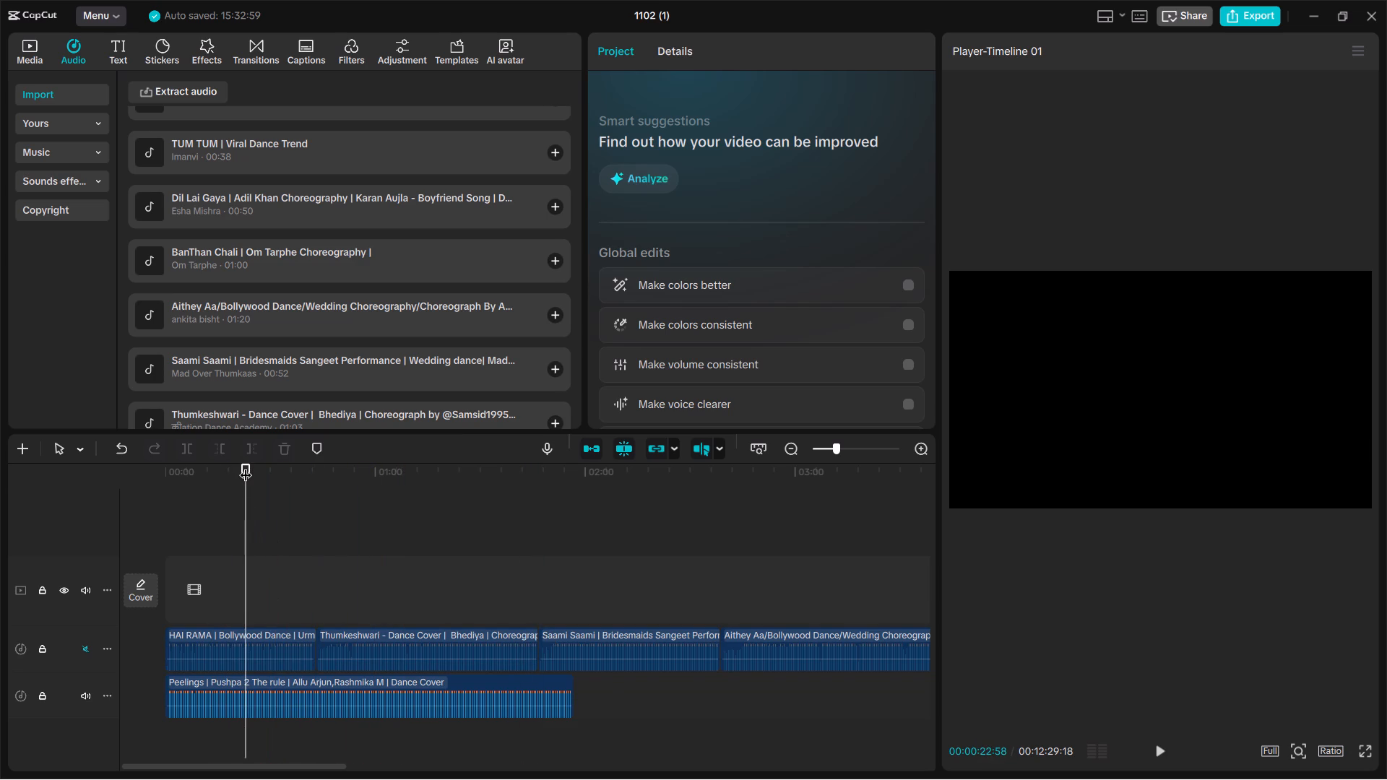
pyautogui.click(552, 680)
pyautogui.moveTo(576, 685); pyautogui.dragTo(259, 680)
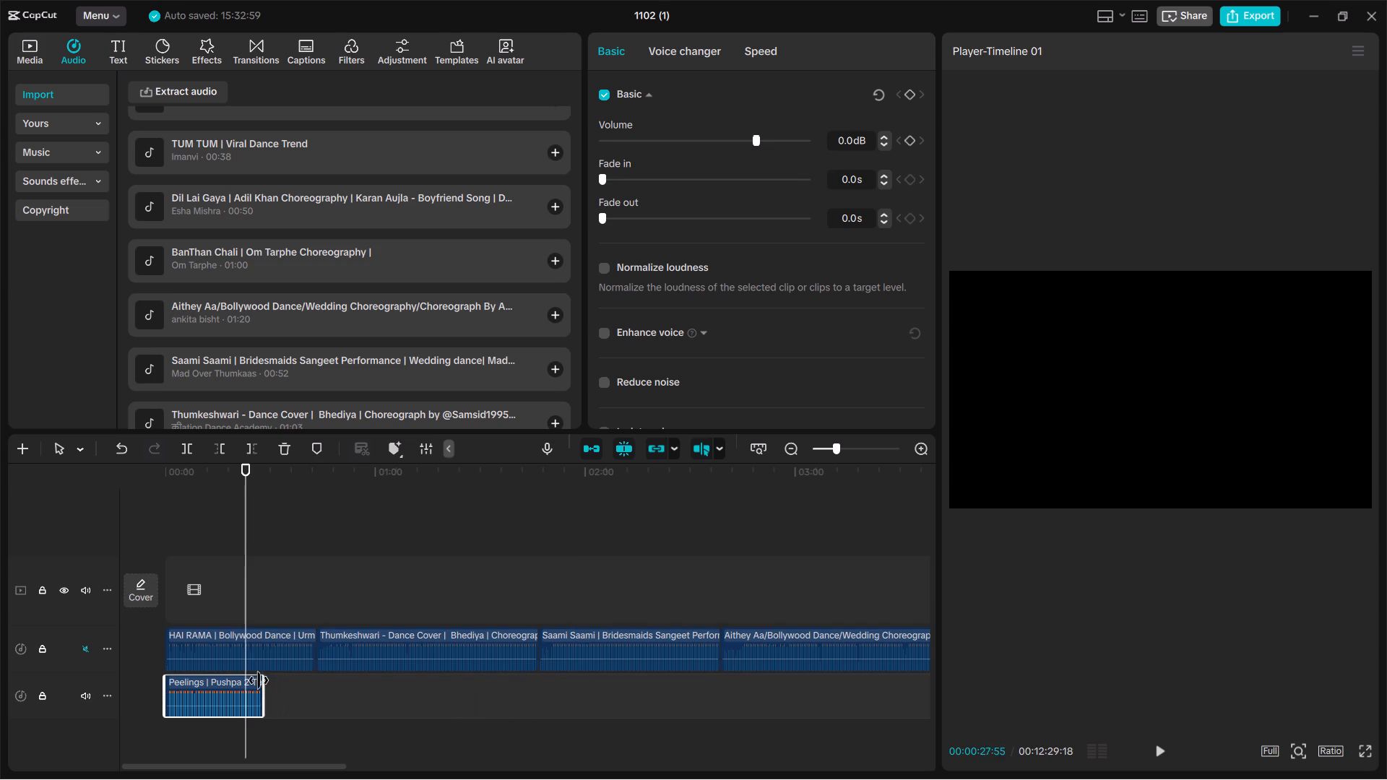
pyautogui.moveTo(259, 680); pyautogui.dragTo(246, 680)
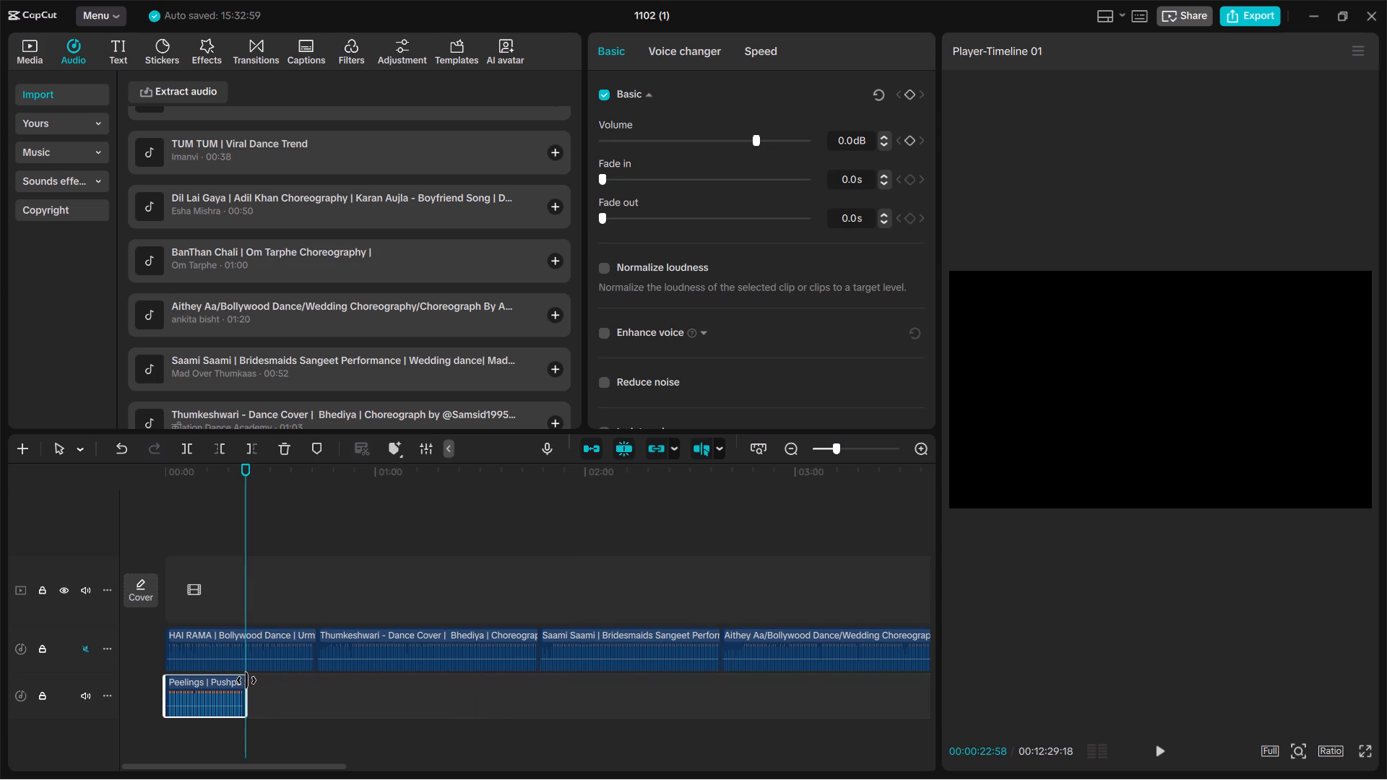
pyautogui.moveTo(246, 680); pyautogui.dragTo(248, 680)
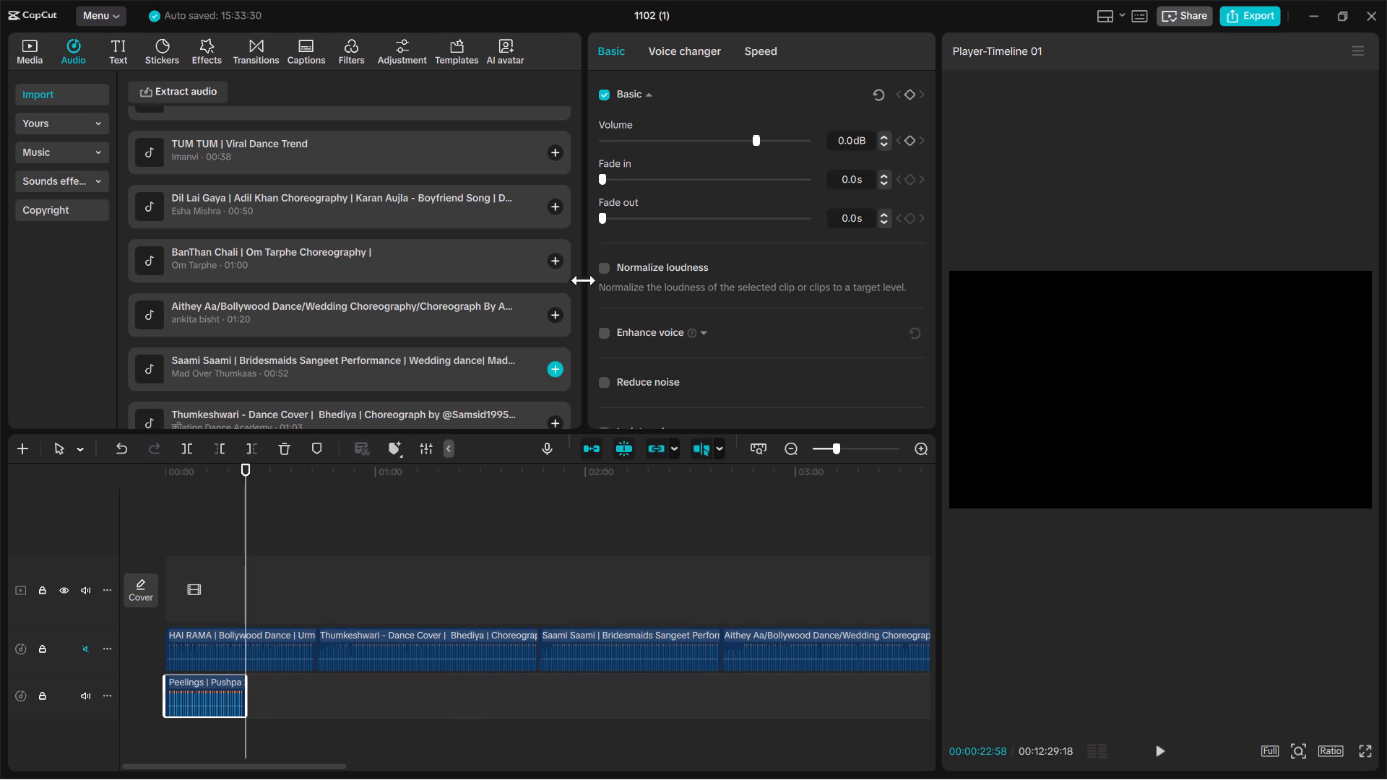
# Set the Peelings clip's fade out to 0.5 s and play its ending from about 00:00:13:53.
pyautogui.moveTo(603, 220); pyautogui.dragTo(611, 220)
pyautogui.moveTo(611, 220); pyautogui.dragTo(614, 220)
pyautogui.moveTo(248, 469); pyautogui.dragTo(214, 474)
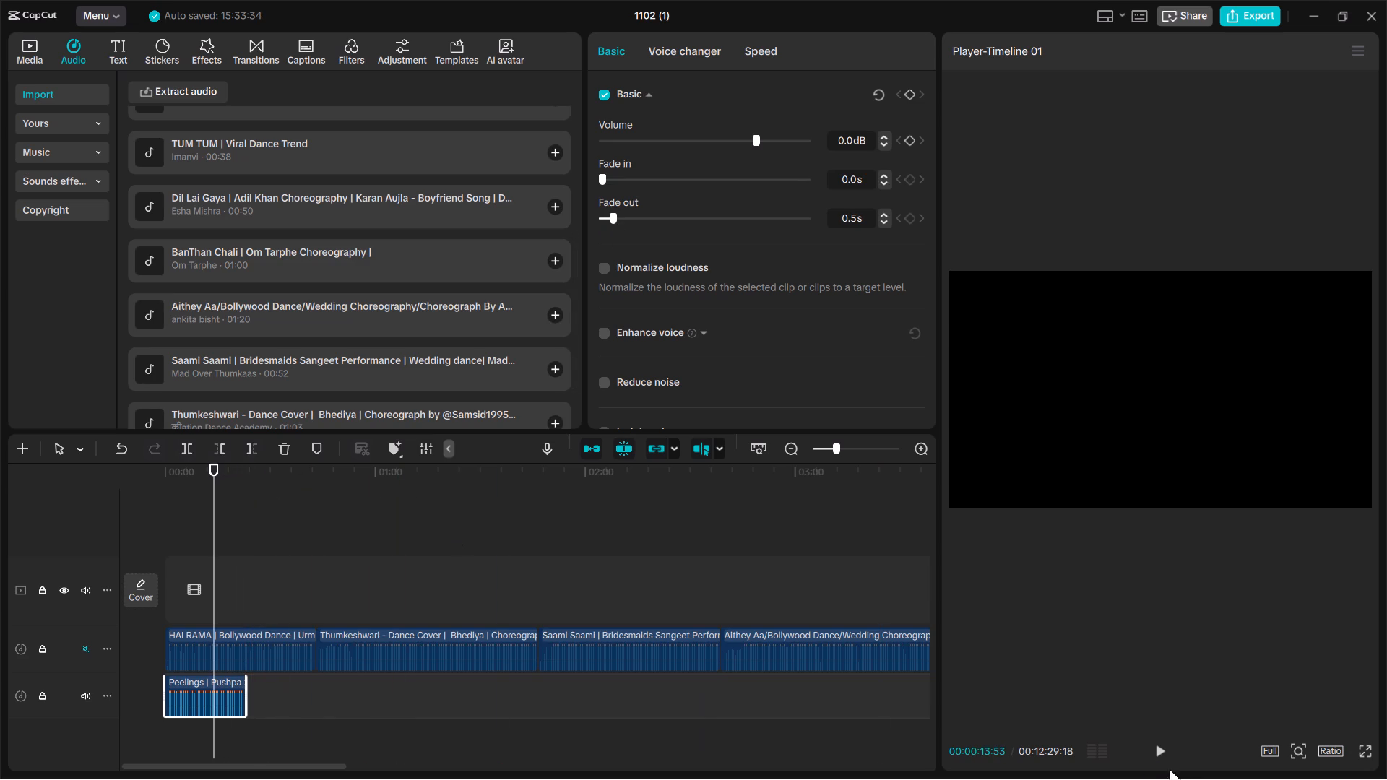
pyautogui.click(1165, 750)
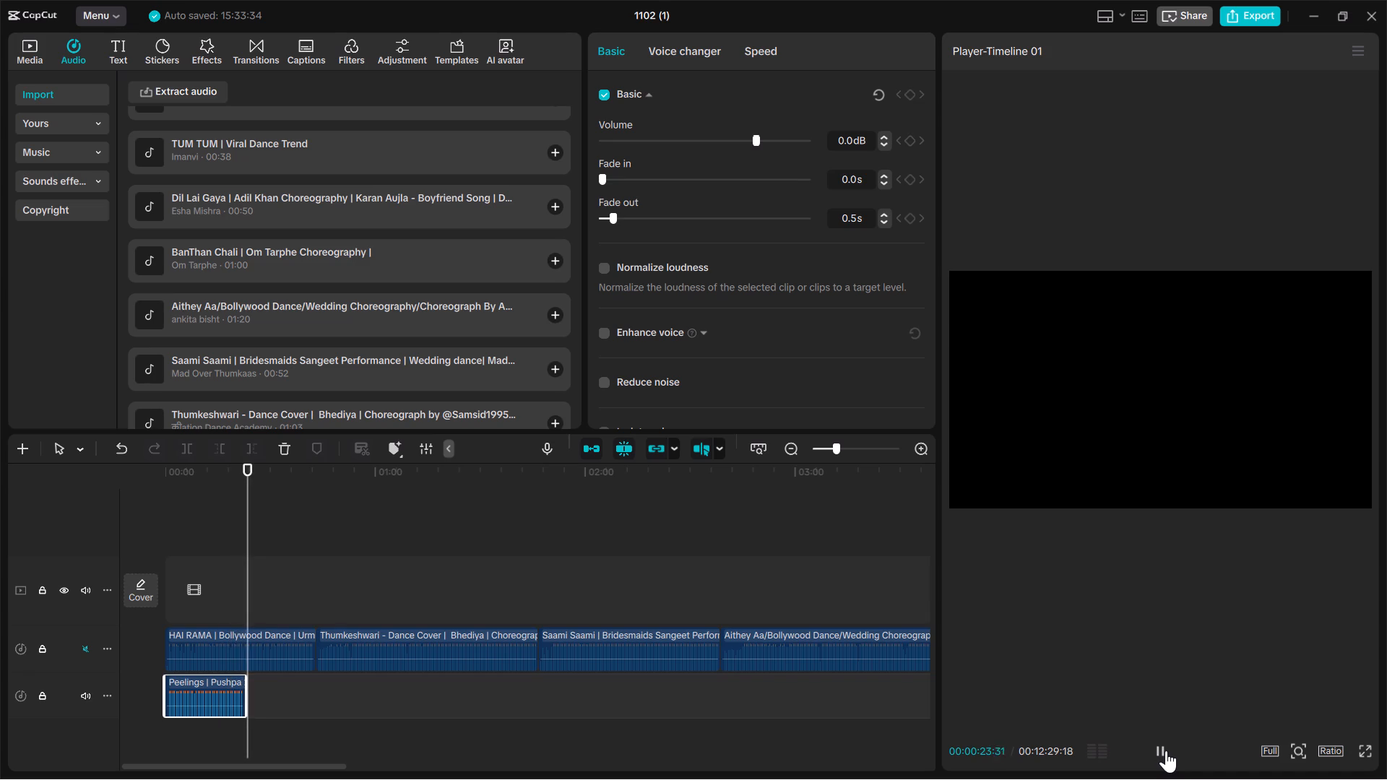
# Move the trimmed Peelings clip onto the main song track, directly after the extracted audio clip that follows Dum Dum Mast Hai.
pyautogui.moveTo(220, 679); pyautogui.dragTo(1037, 615)
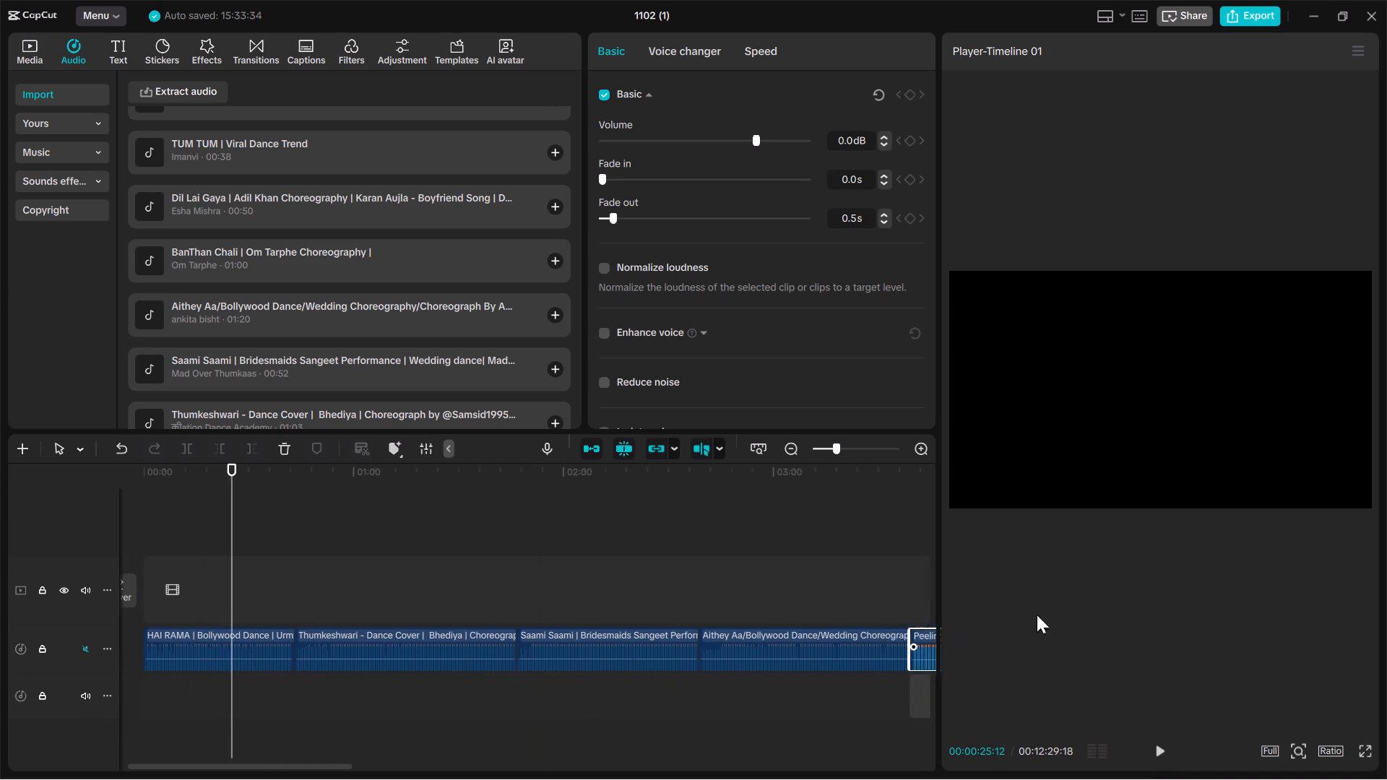
pyautogui.moveTo(1037, 615); pyautogui.dragTo(463, 623)
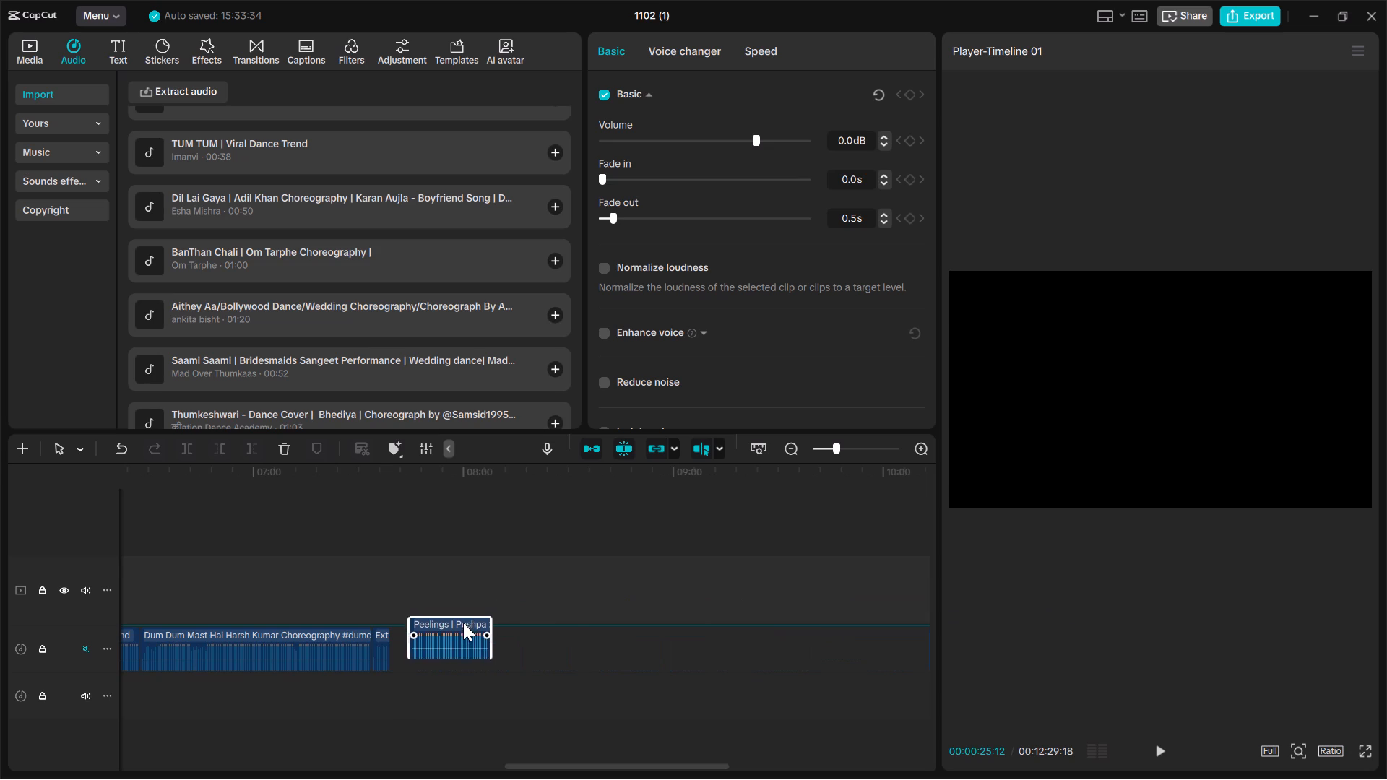
pyautogui.moveTo(463, 623); pyautogui.dragTo(447, 633)
pyautogui.click(446, 581)
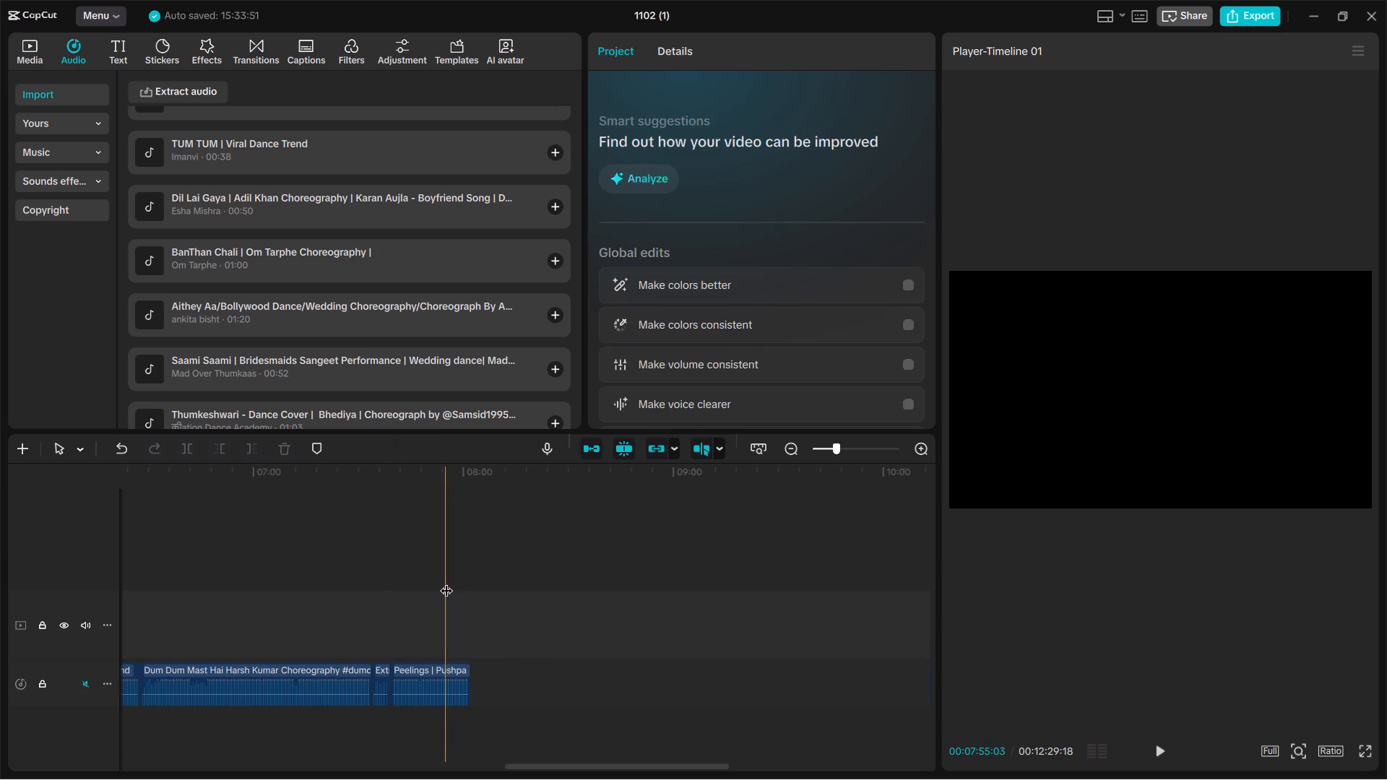
# Go to the end of the Hungama Ho Gaya clip, and switch to the Dil Lai Gaya YouTube Short in Chrome.
pyautogui.moveTo(446, 581); pyautogui.dragTo(905, 594)
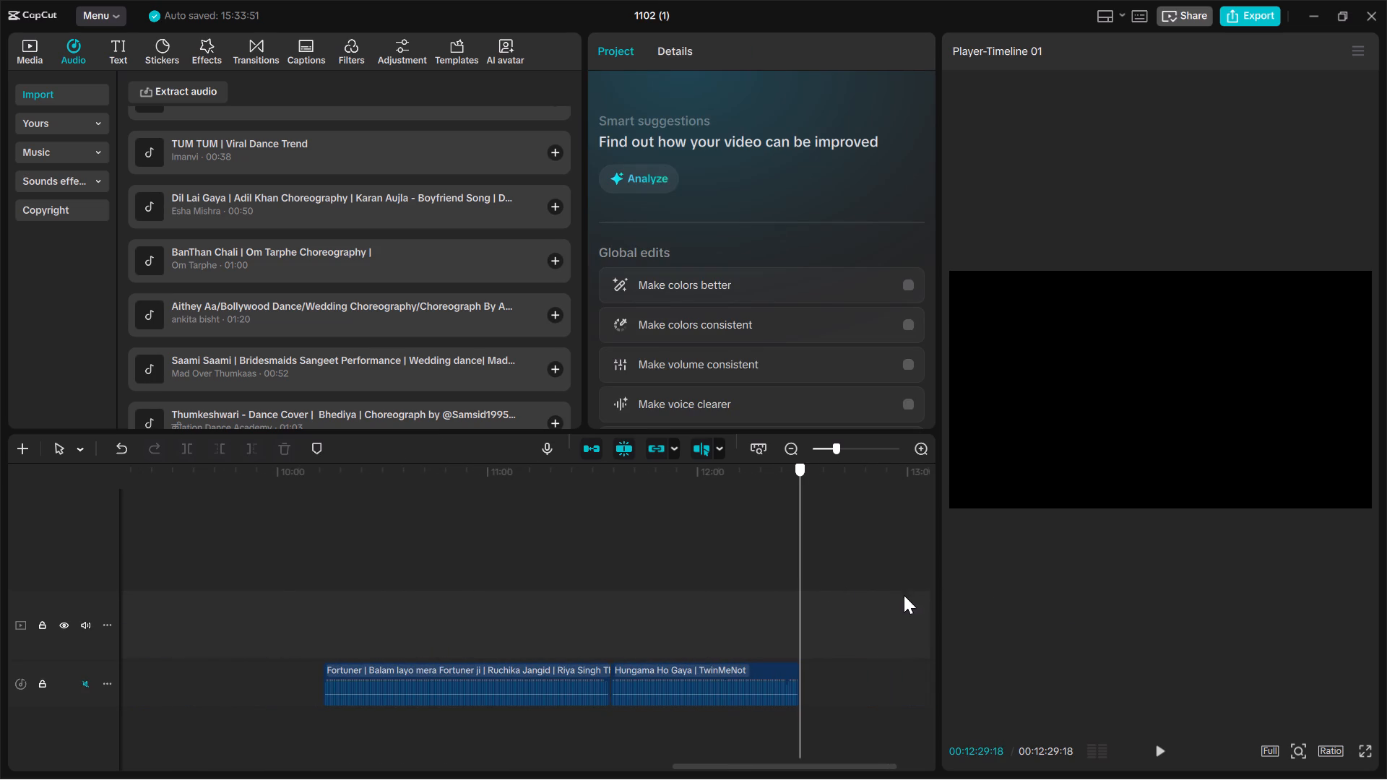
pyautogui.click(922, 756)
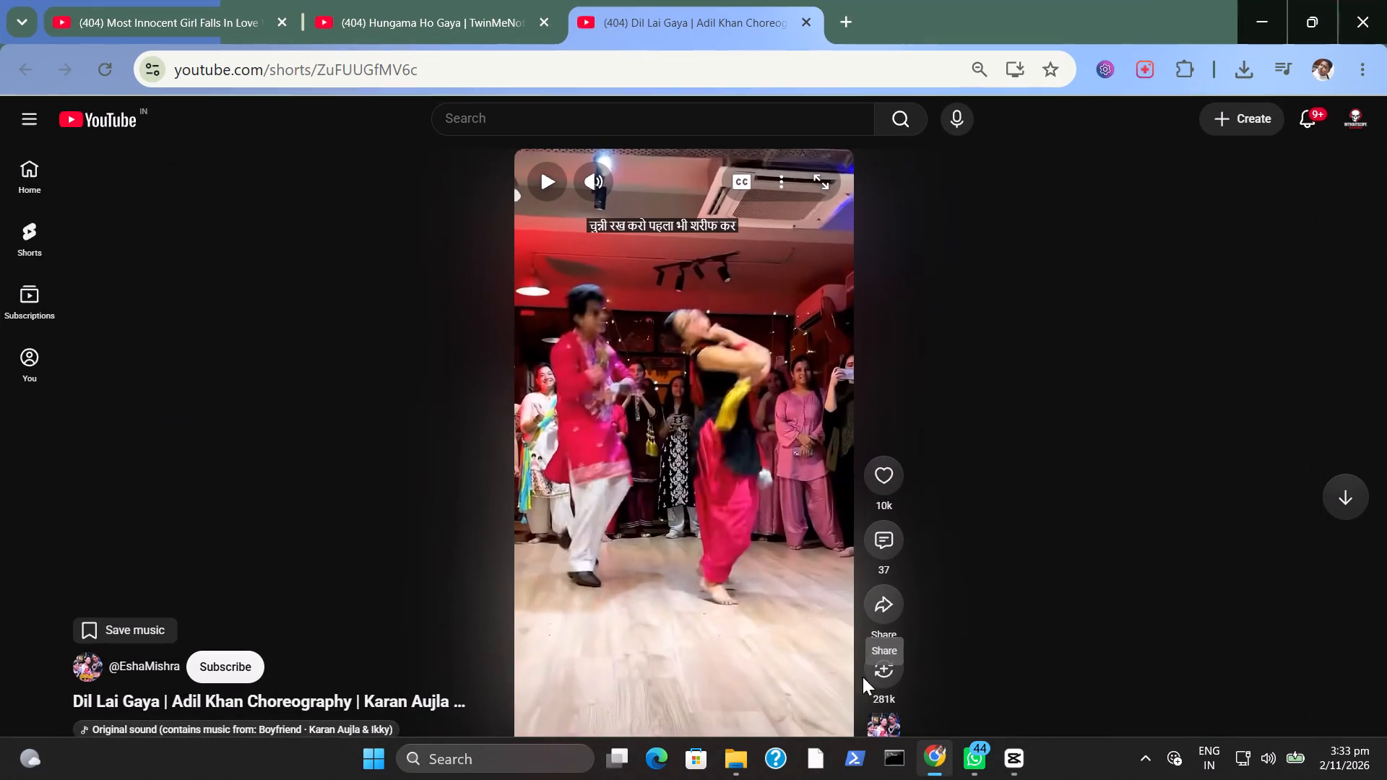
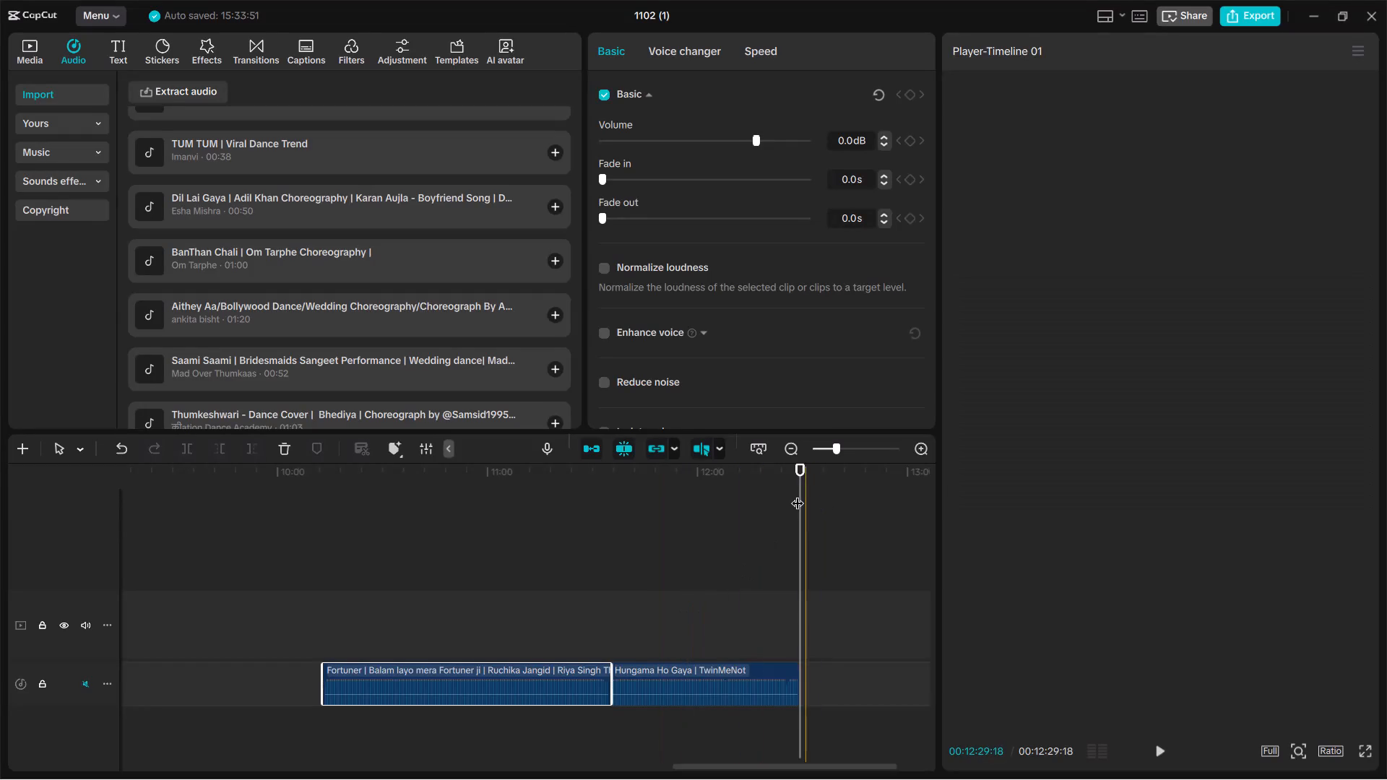
# Move the Fortuner clip from the main song track onto a separate audio track at the very start of the timeline.
pyautogui.moveTo(801, 490); pyautogui.dragTo(329, 494)
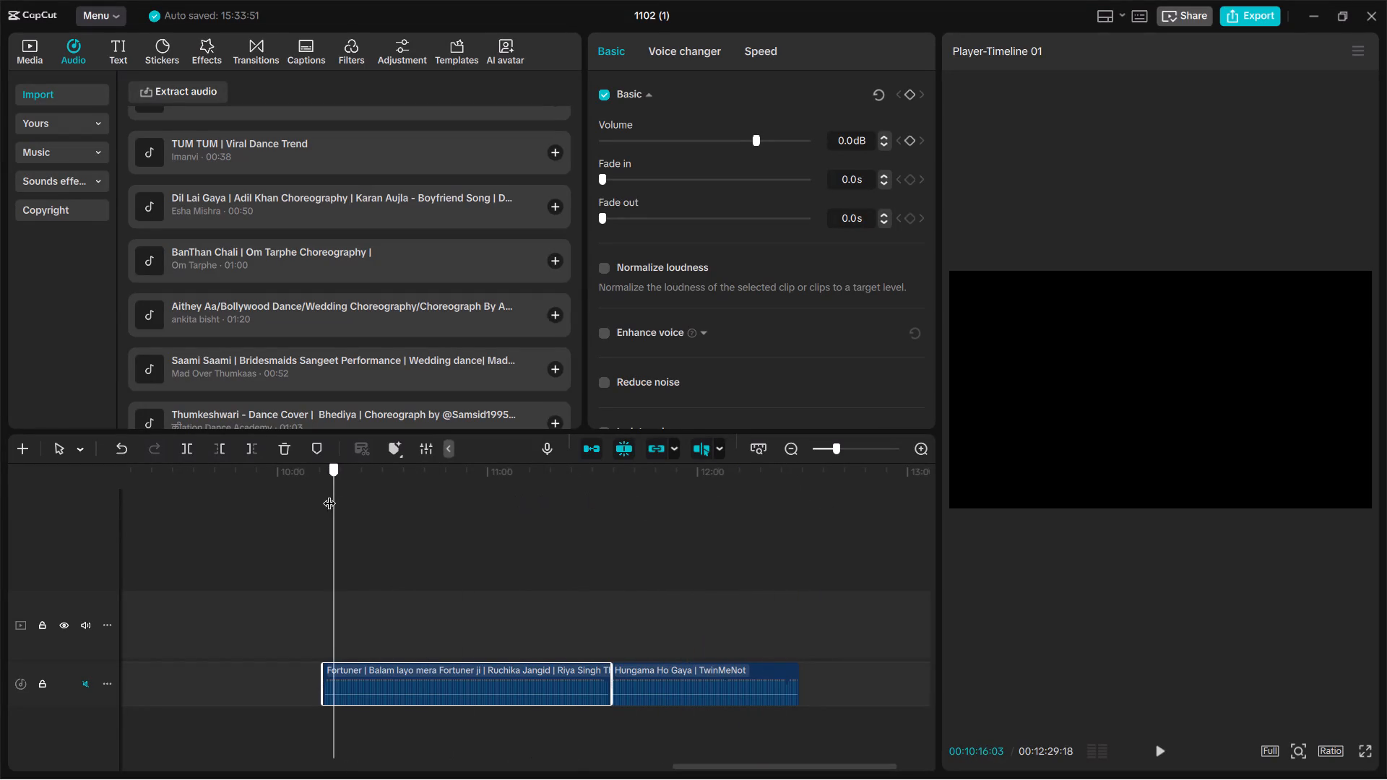
pyautogui.moveTo(329, 494); pyautogui.dragTo(372, 497)
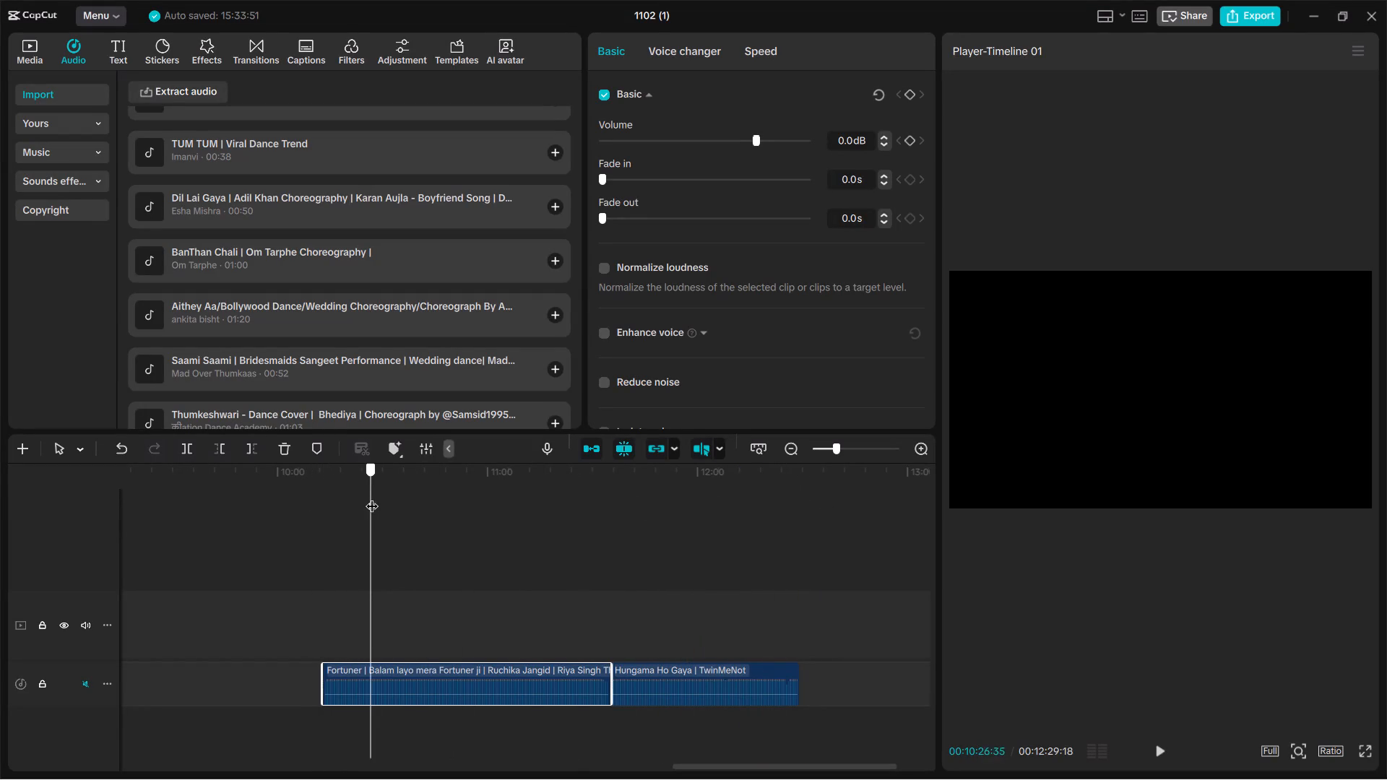
pyautogui.moveTo(372, 497); pyautogui.dragTo(321, 495)
pyautogui.moveTo(407, 673); pyautogui.dragTo(0, 729)
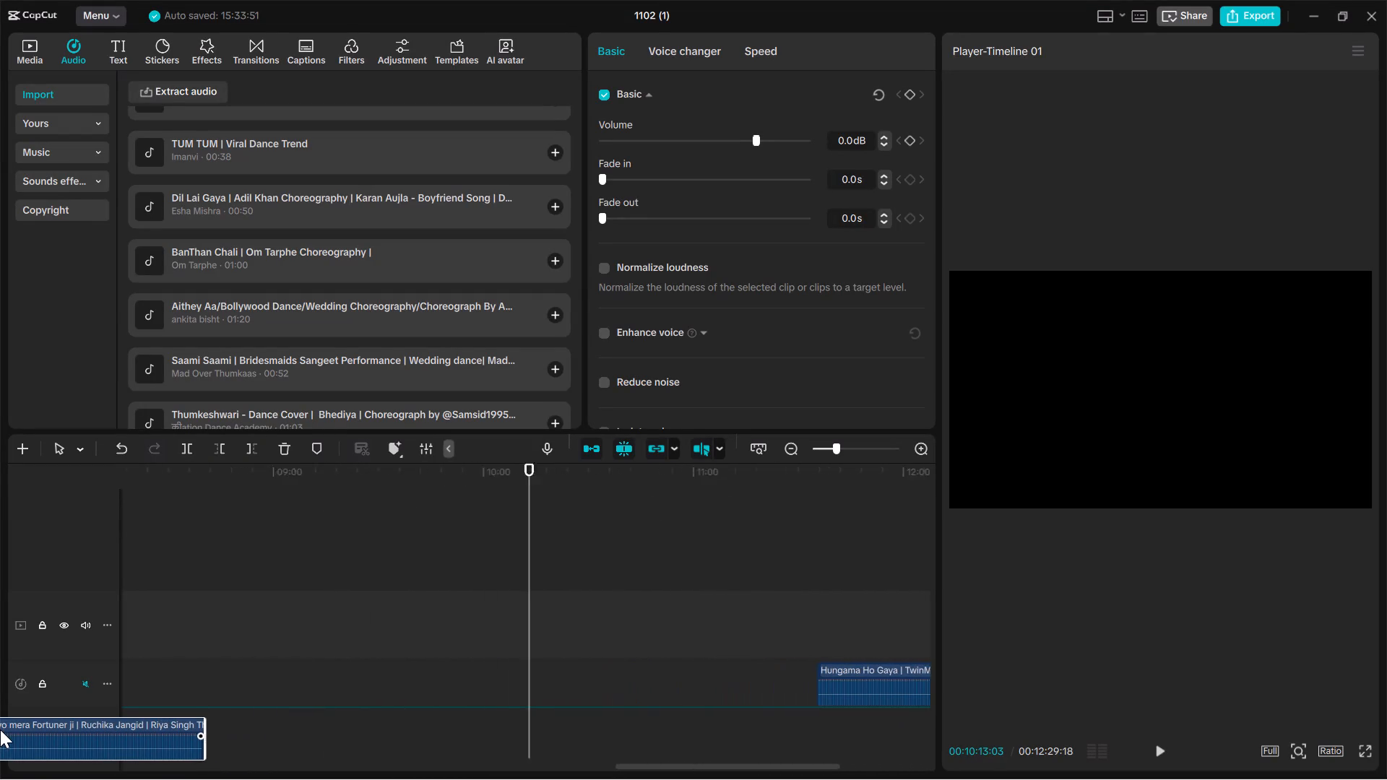
pyautogui.moveTo(0, 729); pyautogui.dragTo(236, 740)
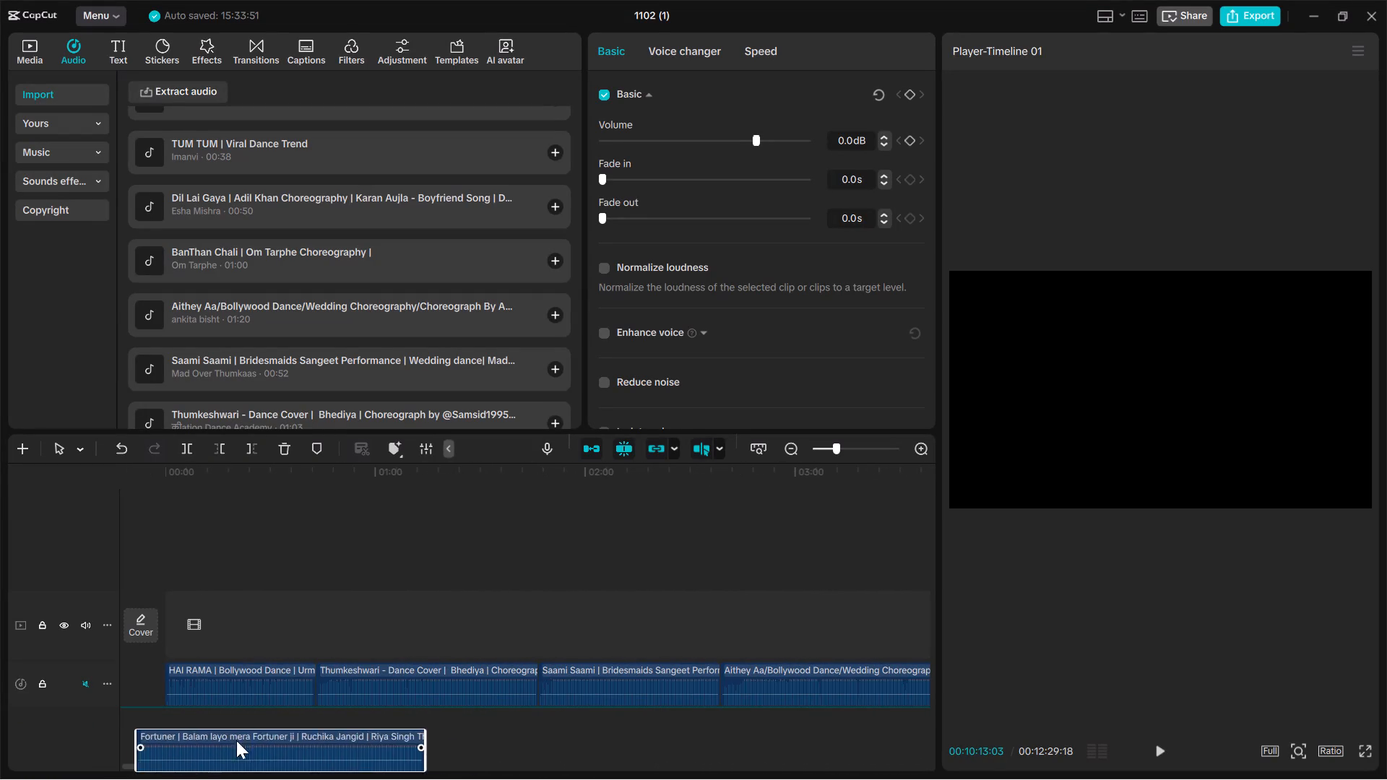
pyautogui.moveTo(236, 740); pyautogui.dragTo(249, 724)
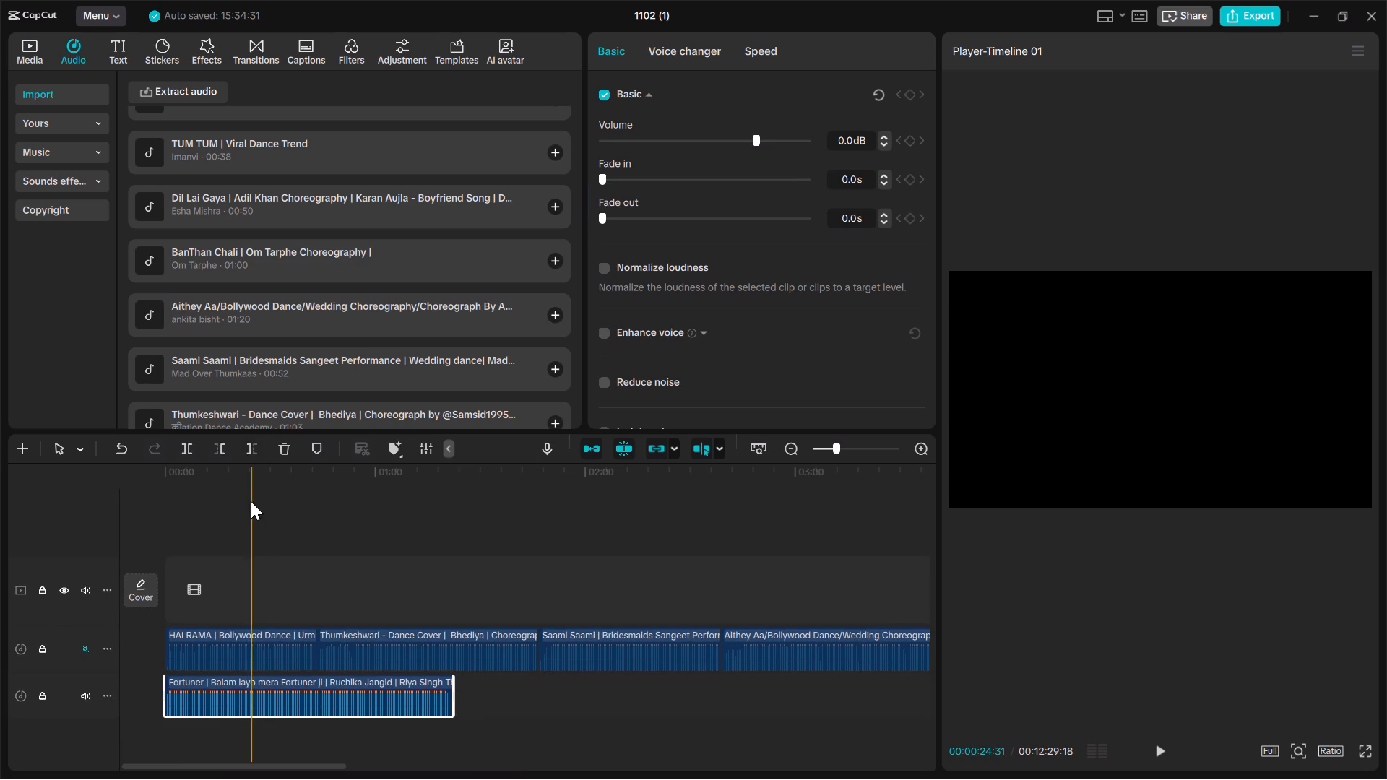
# Scrub through the Fortuner clip and trim its end back to about 00:01:00:20.
pyautogui.click(251, 501)
pyautogui.moveTo(251, 501); pyautogui.dragTo(129, 483)
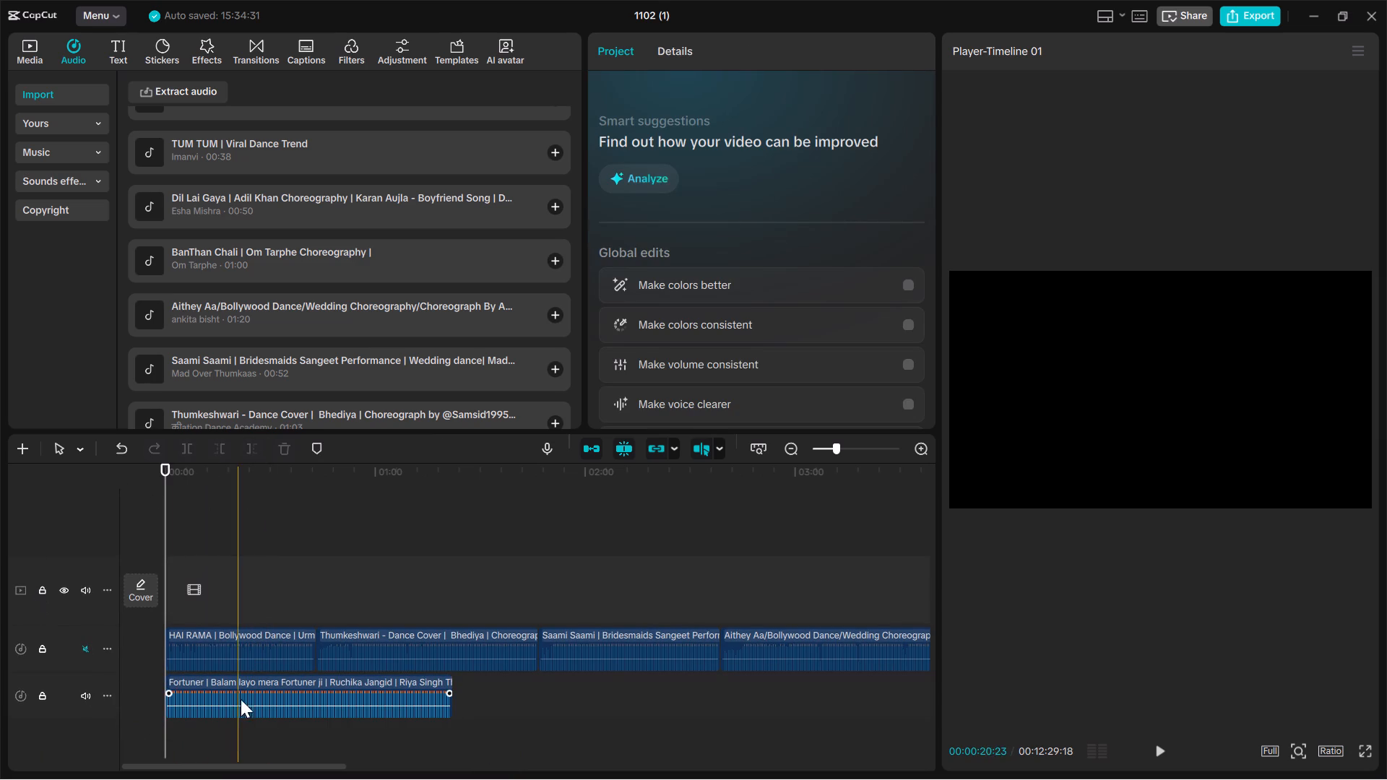
pyautogui.moveTo(160, 464); pyautogui.dragTo(167, 464)
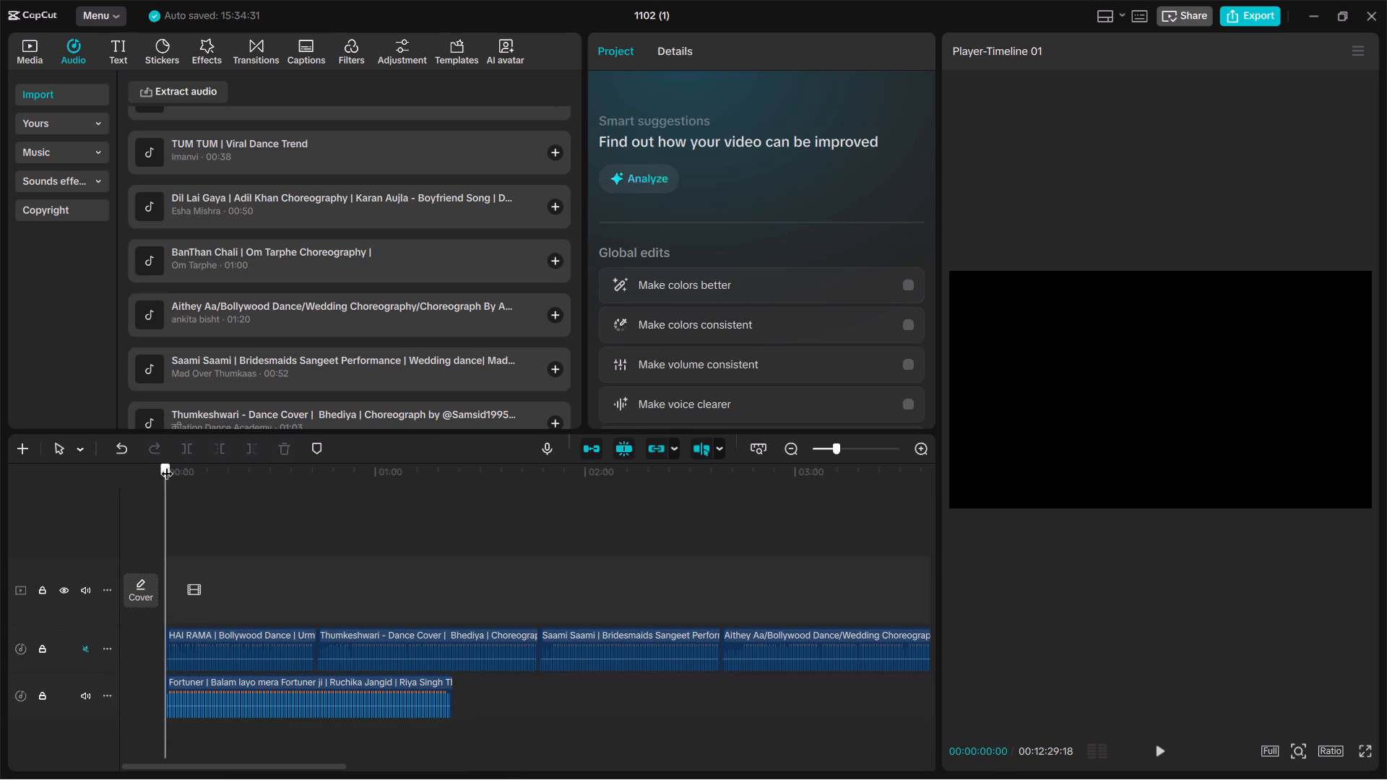
pyautogui.moveTo(167, 464); pyautogui.dragTo(223, 469)
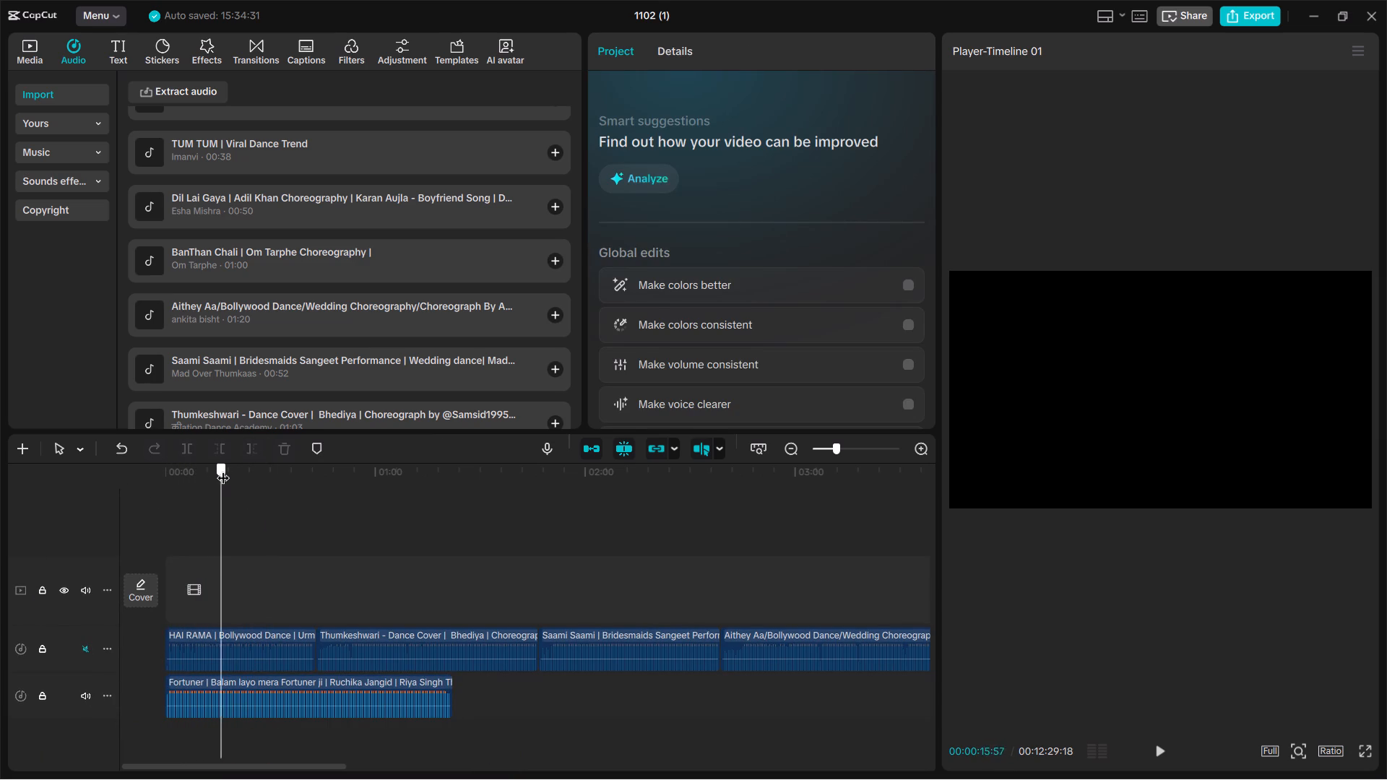
pyautogui.moveTo(223, 469); pyautogui.dragTo(273, 477)
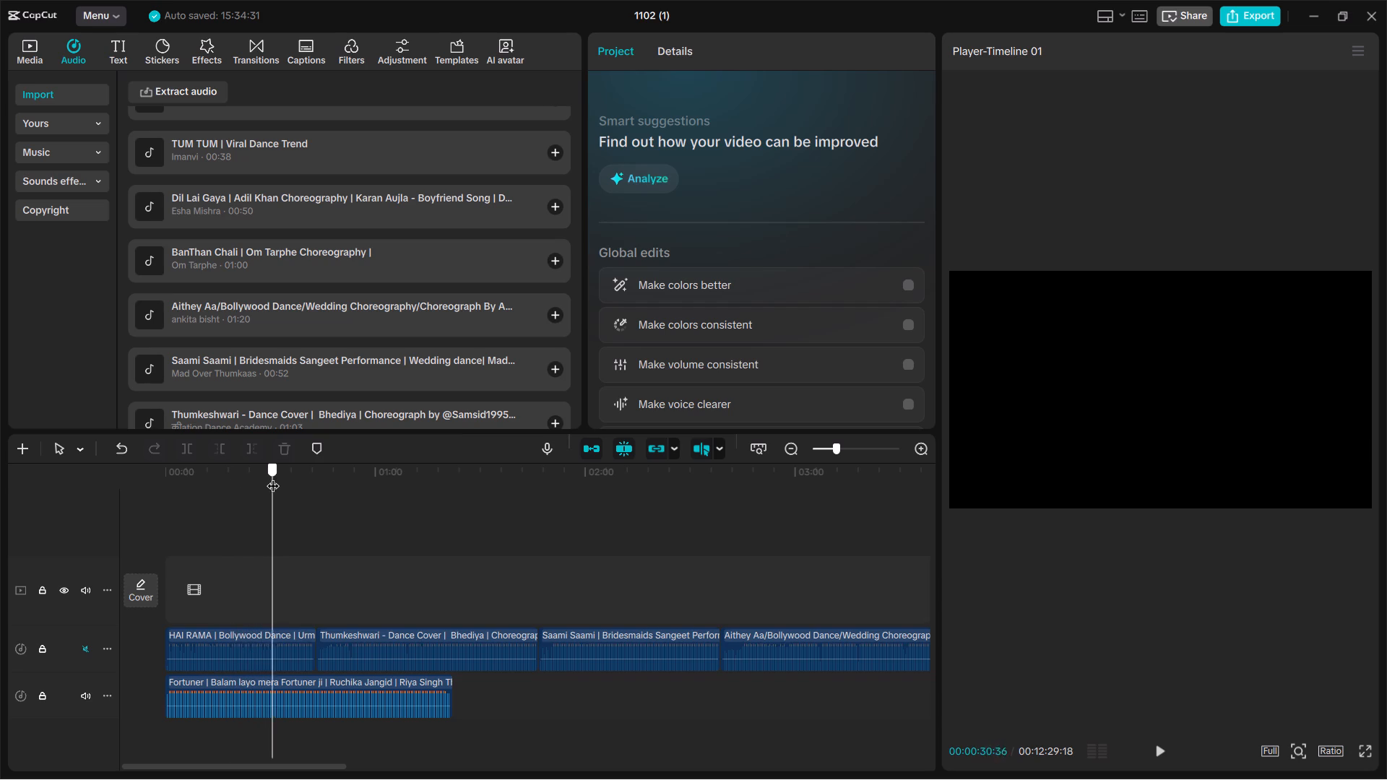
pyautogui.moveTo(273, 477); pyautogui.dragTo(323, 498)
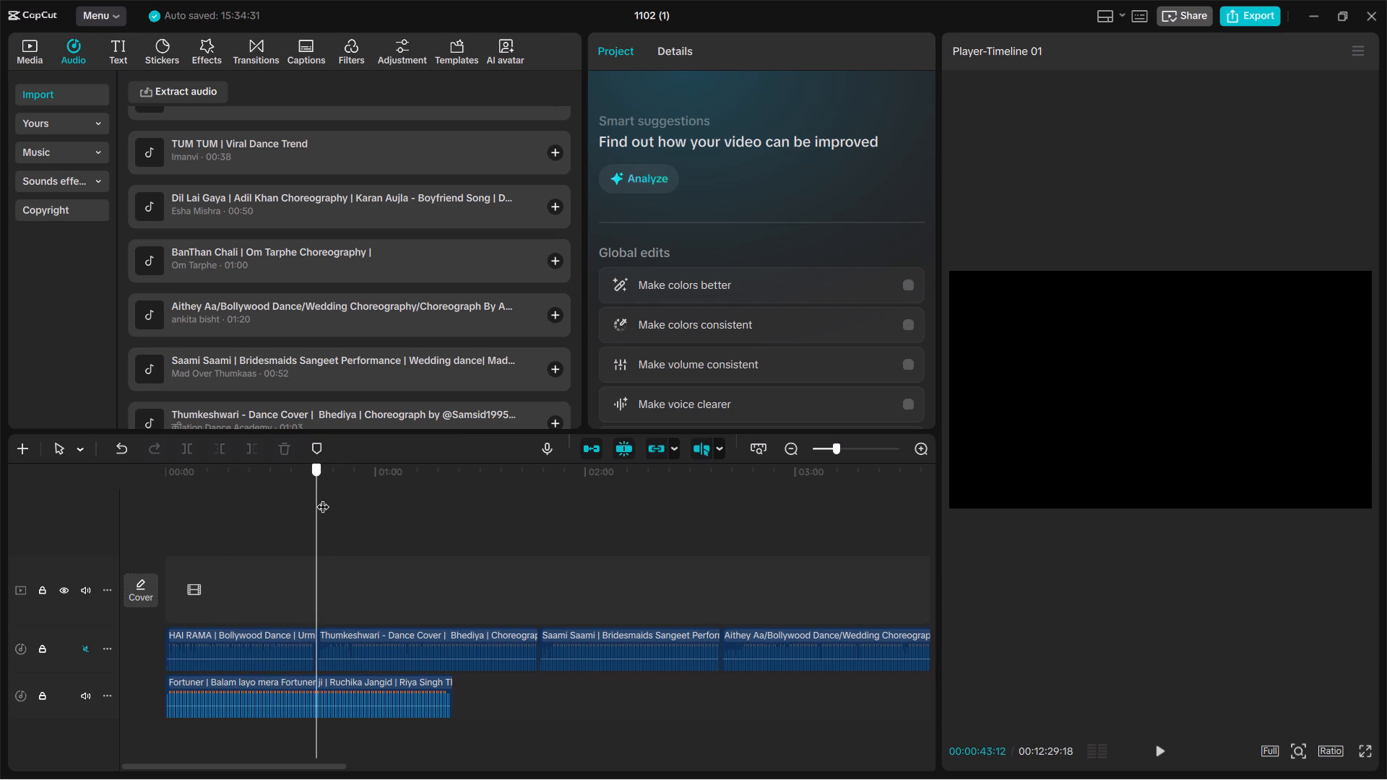
pyautogui.moveTo(323, 498); pyautogui.dragTo(371, 520)
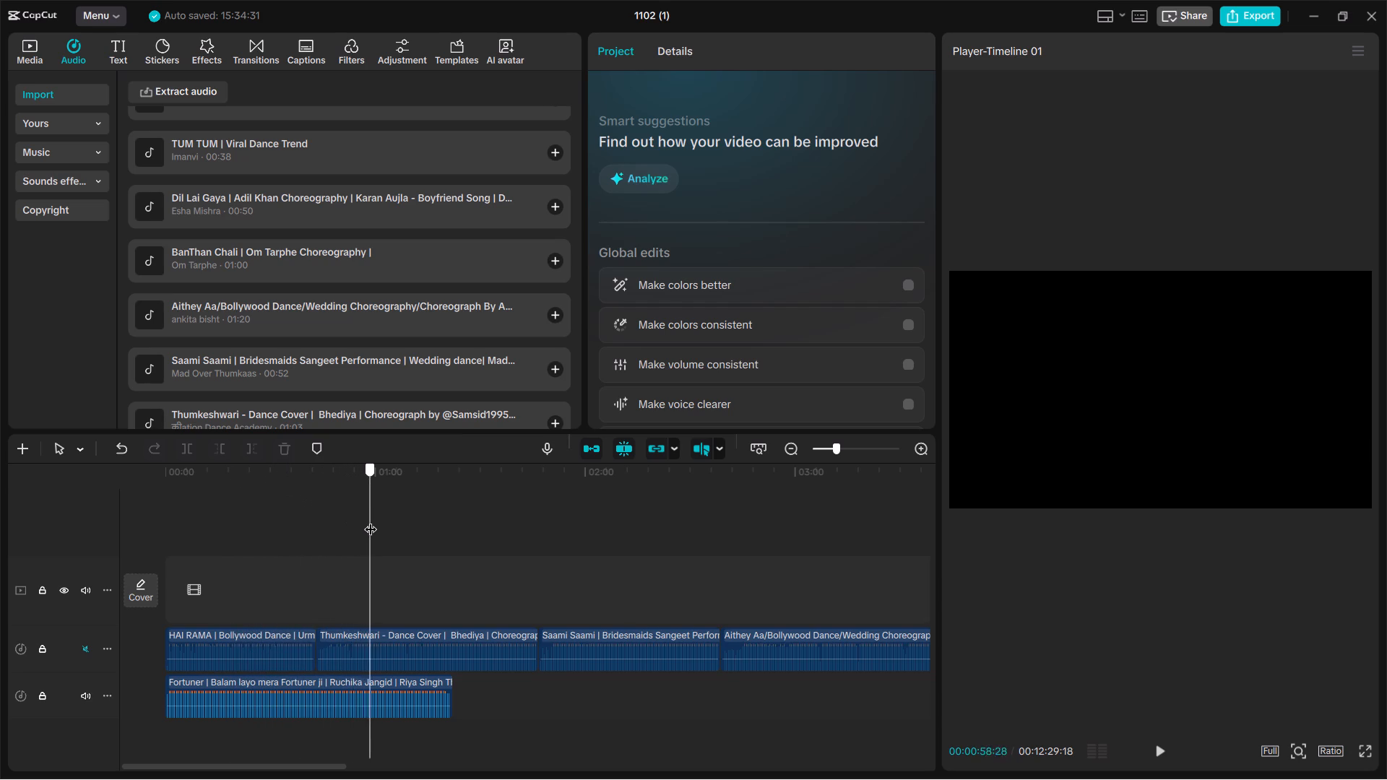
pyautogui.moveTo(371, 520); pyautogui.dragTo(374, 521)
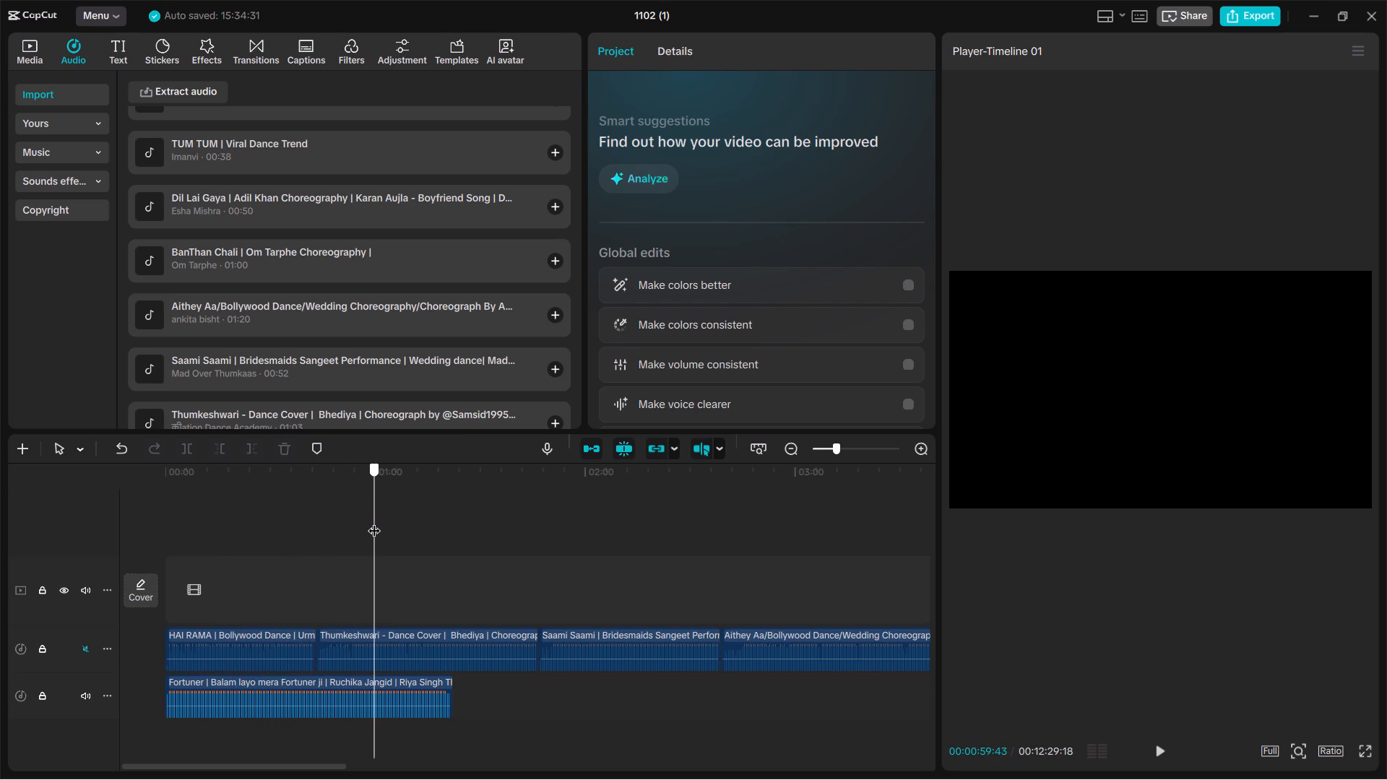
pyautogui.moveTo(374, 521); pyautogui.dragTo(376, 523)
pyautogui.click(443, 680)
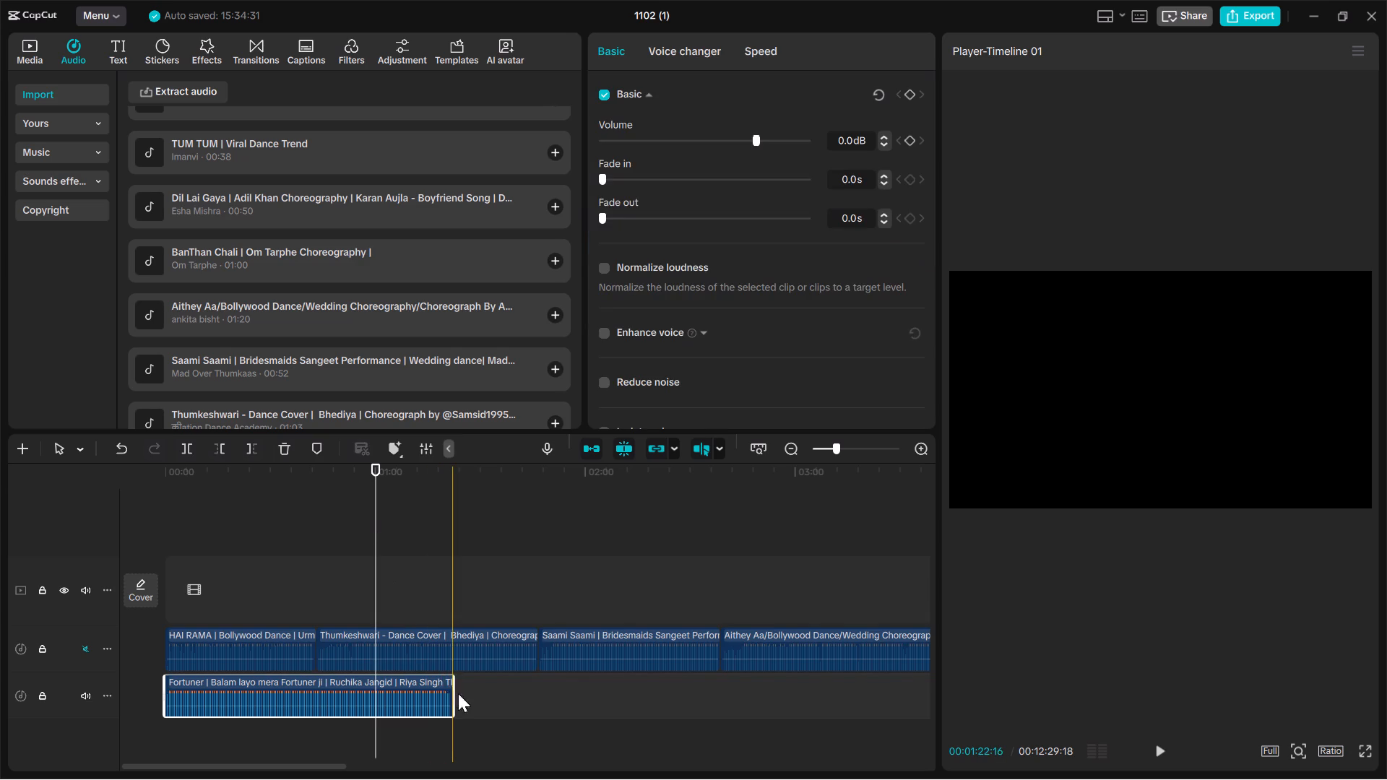
pyautogui.moveTo(454, 689); pyautogui.dragTo(395, 685)
pyautogui.moveTo(457, 688); pyautogui.dragTo(446, 688)
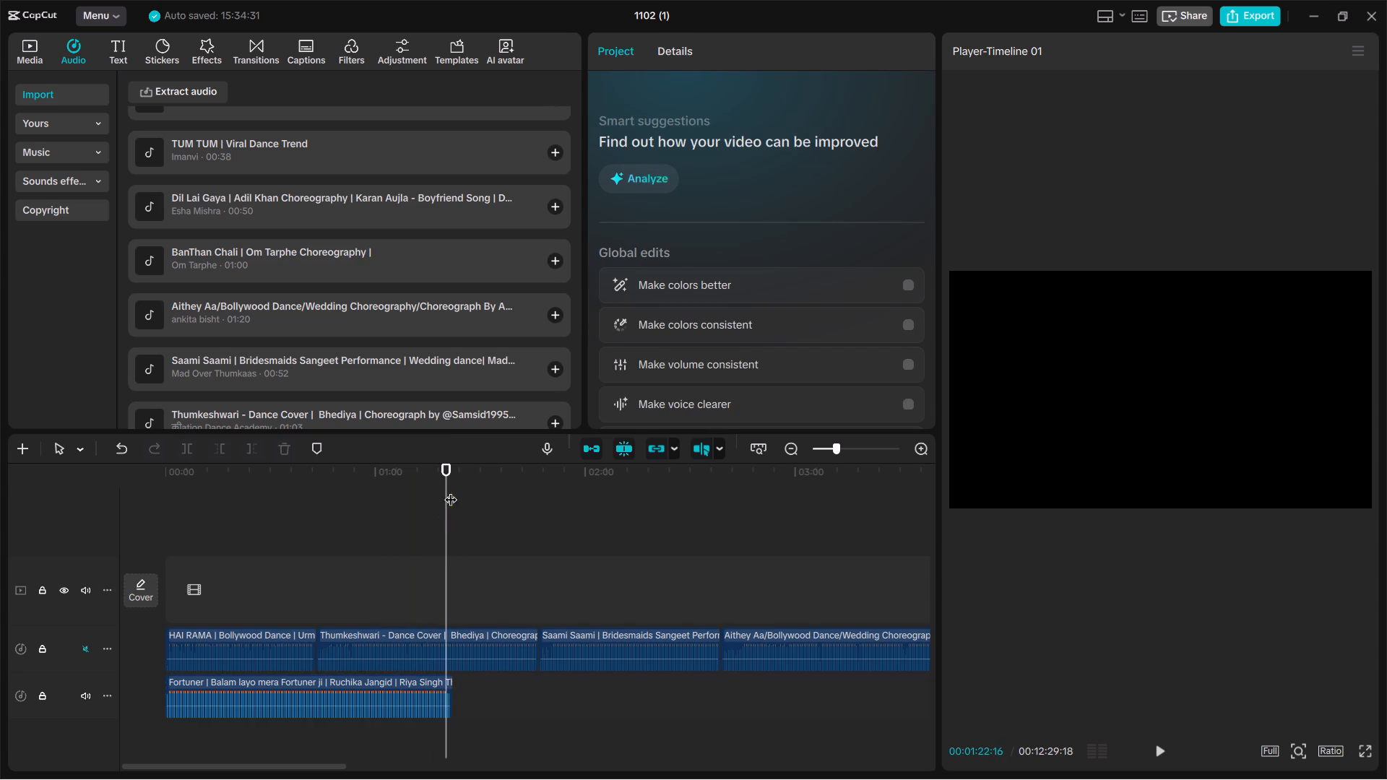
pyautogui.moveTo(444, 486); pyautogui.dragTo(374, 481)
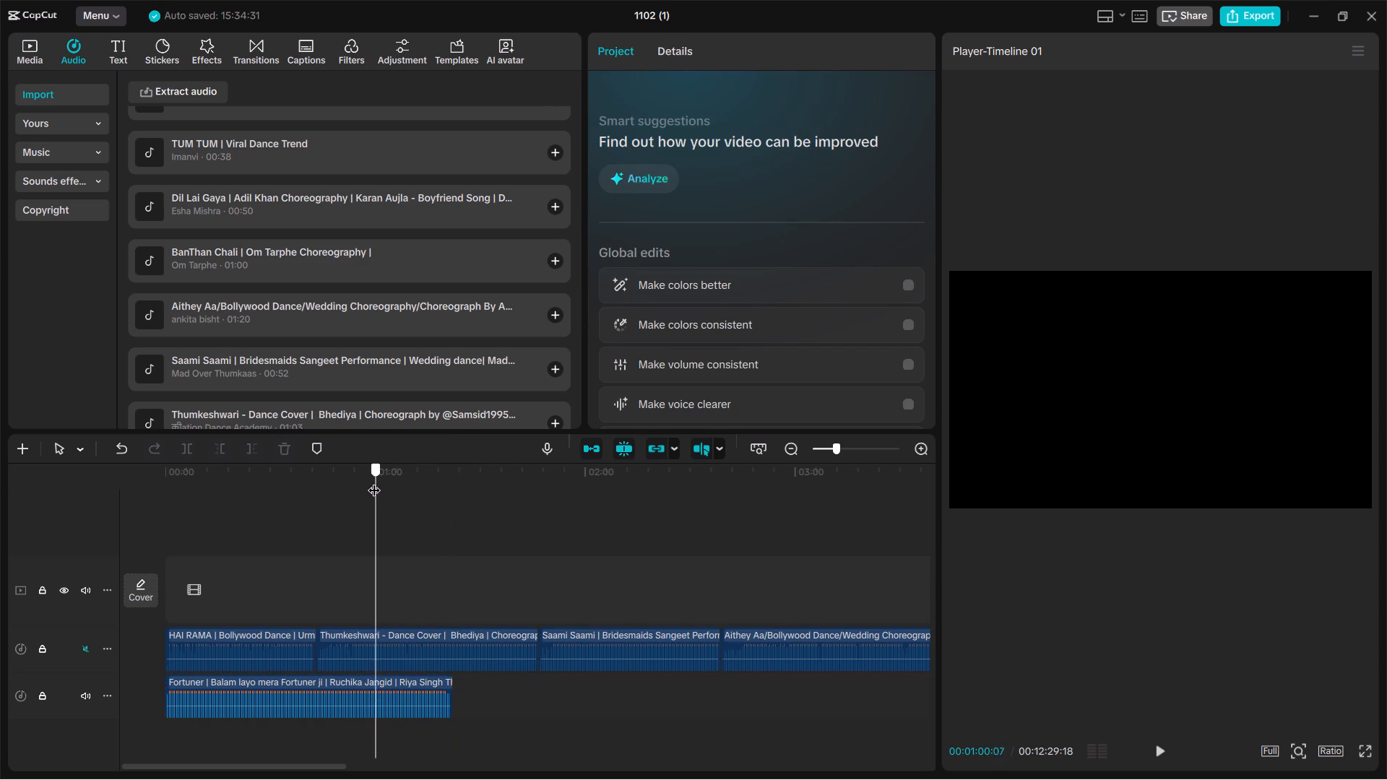
pyautogui.moveTo(374, 481); pyautogui.dragTo(373, 481)
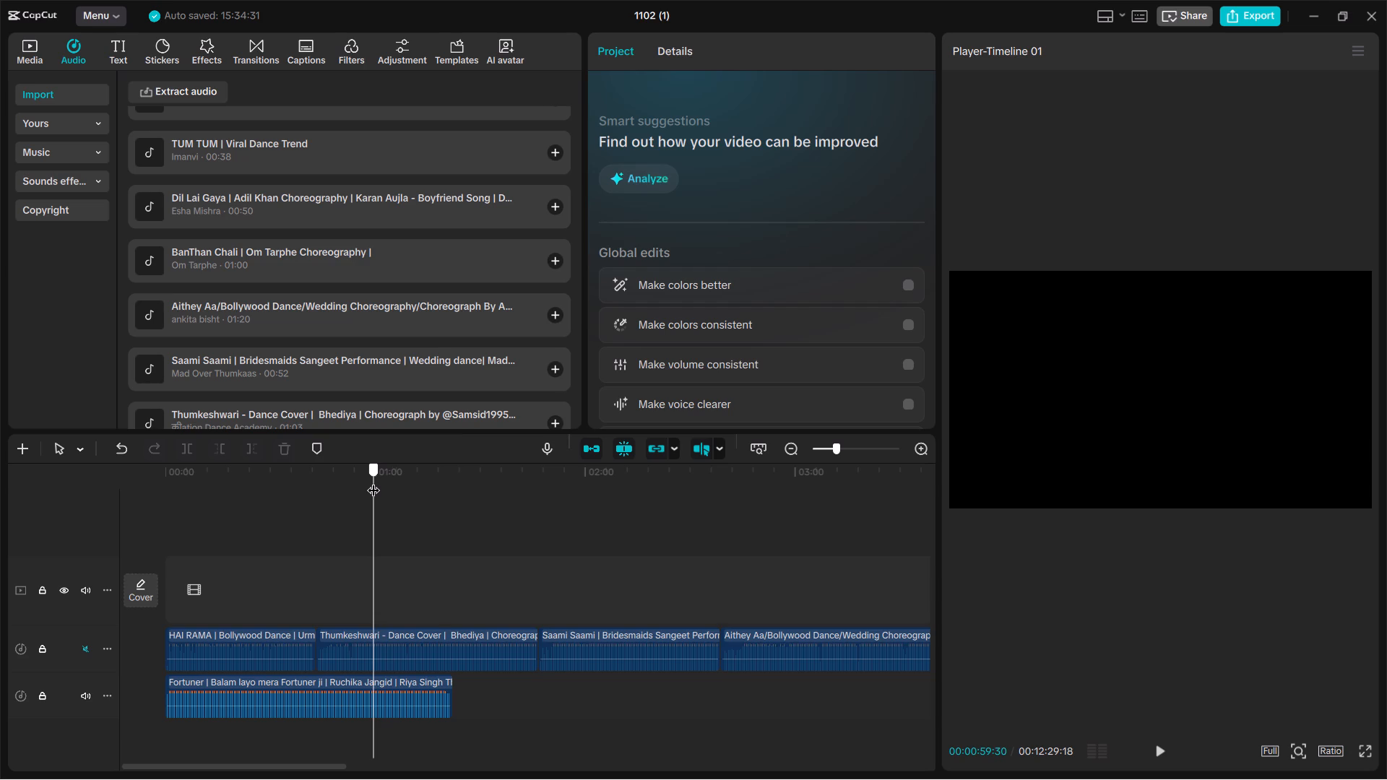
pyautogui.moveTo(373, 481); pyautogui.dragTo(376, 481)
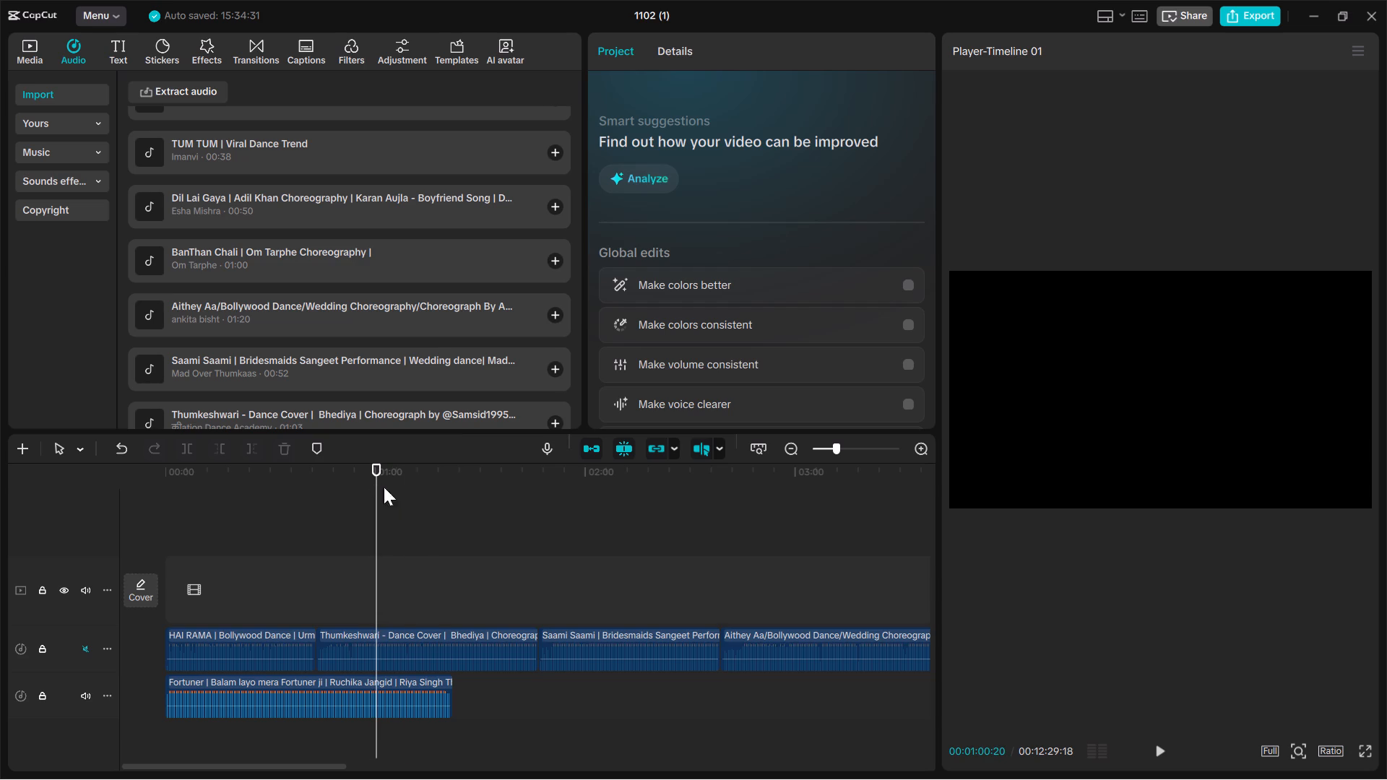
pyautogui.click(413, 685)
pyautogui.moveTo(451, 683); pyautogui.dragTo(374, 674)
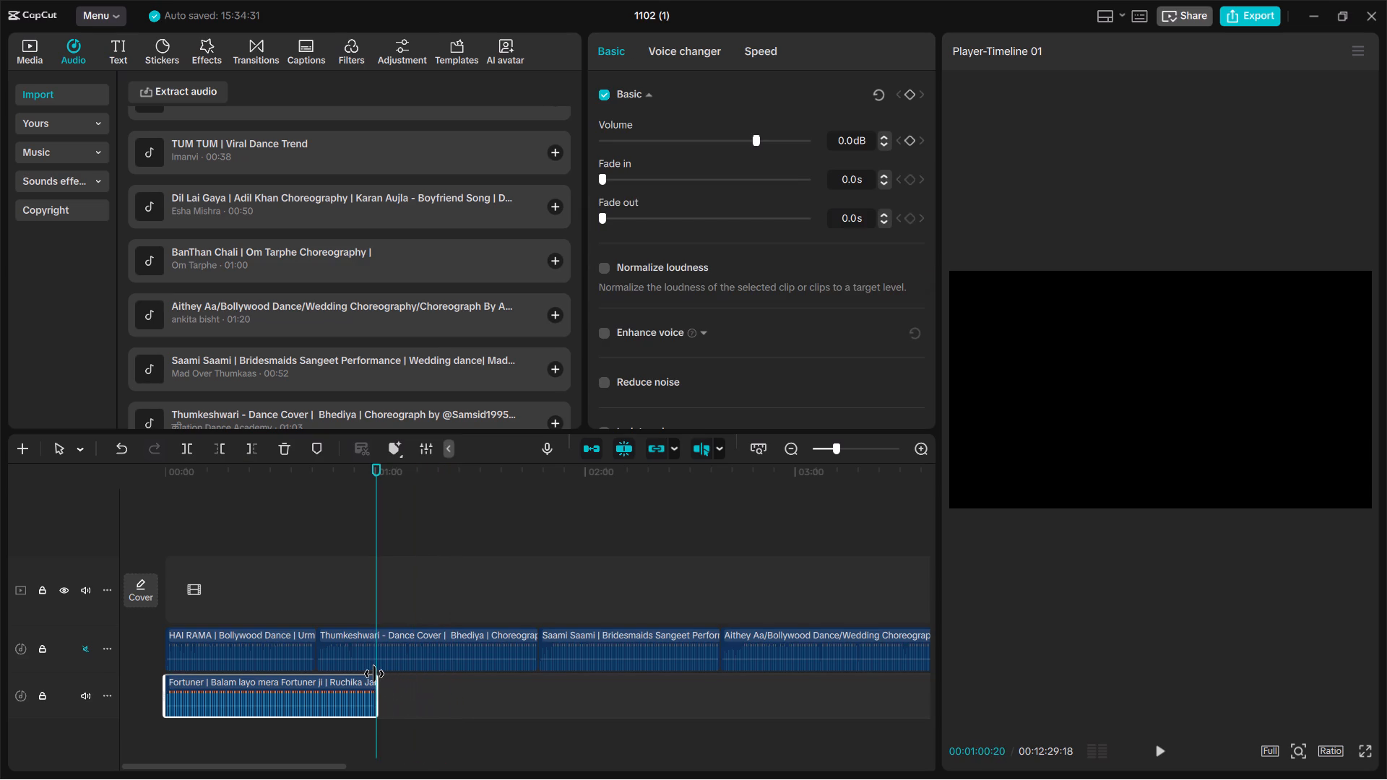
pyautogui.moveTo(374, 674); pyautogui.dragTo(373, 673)
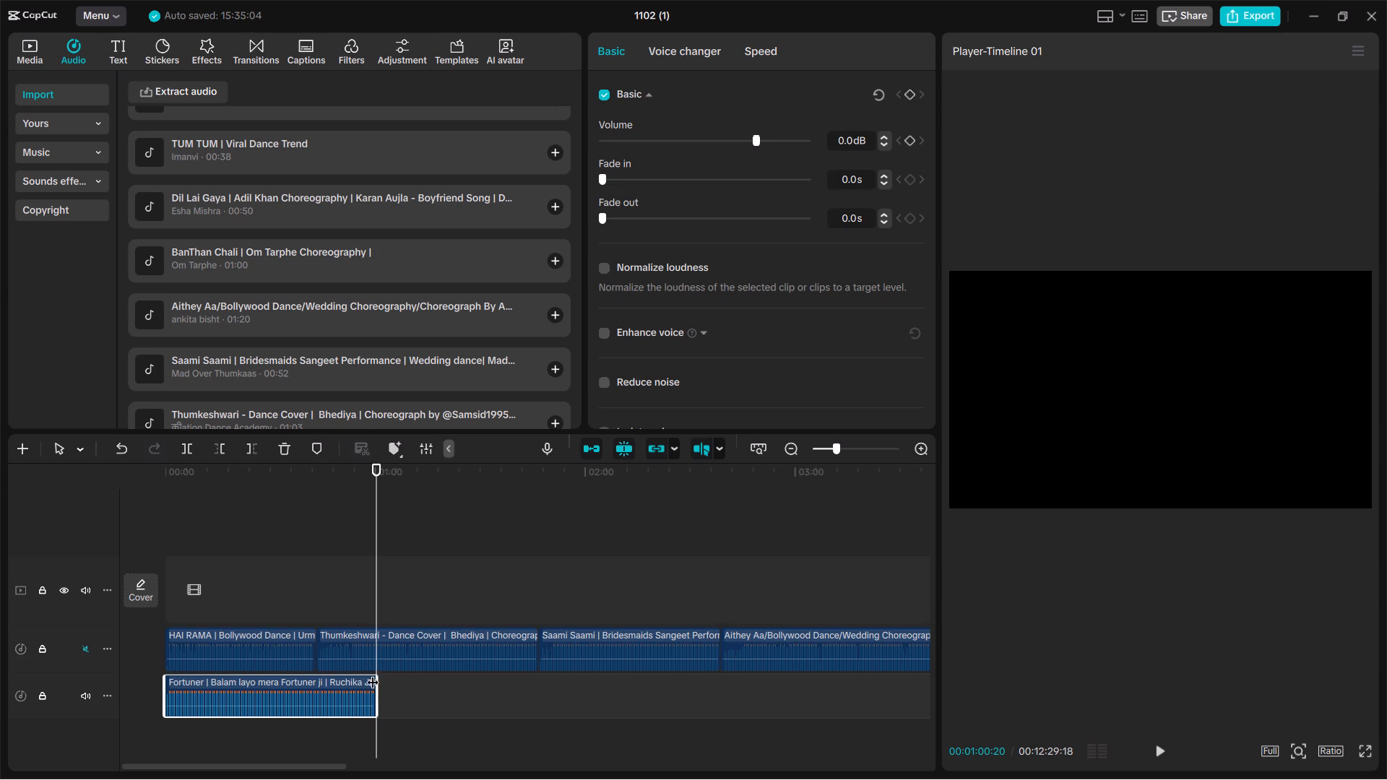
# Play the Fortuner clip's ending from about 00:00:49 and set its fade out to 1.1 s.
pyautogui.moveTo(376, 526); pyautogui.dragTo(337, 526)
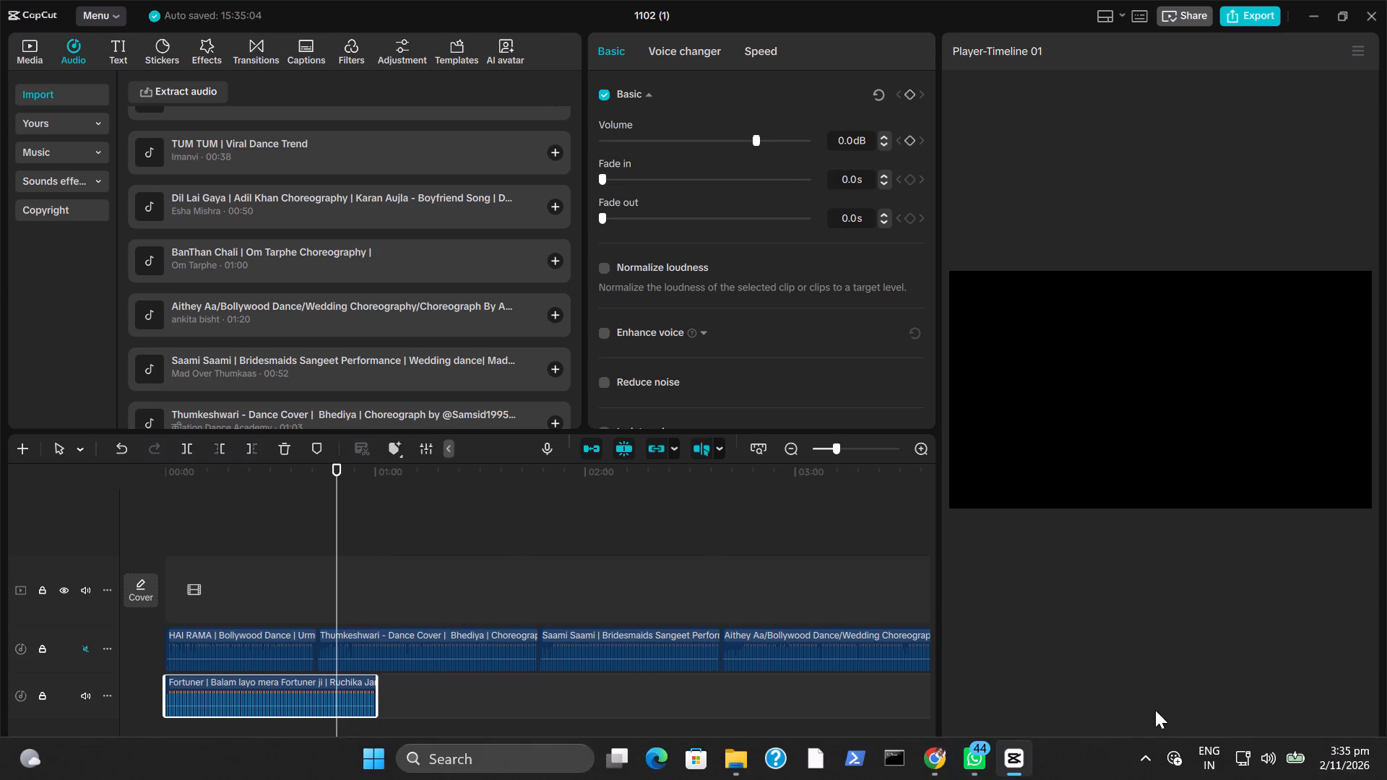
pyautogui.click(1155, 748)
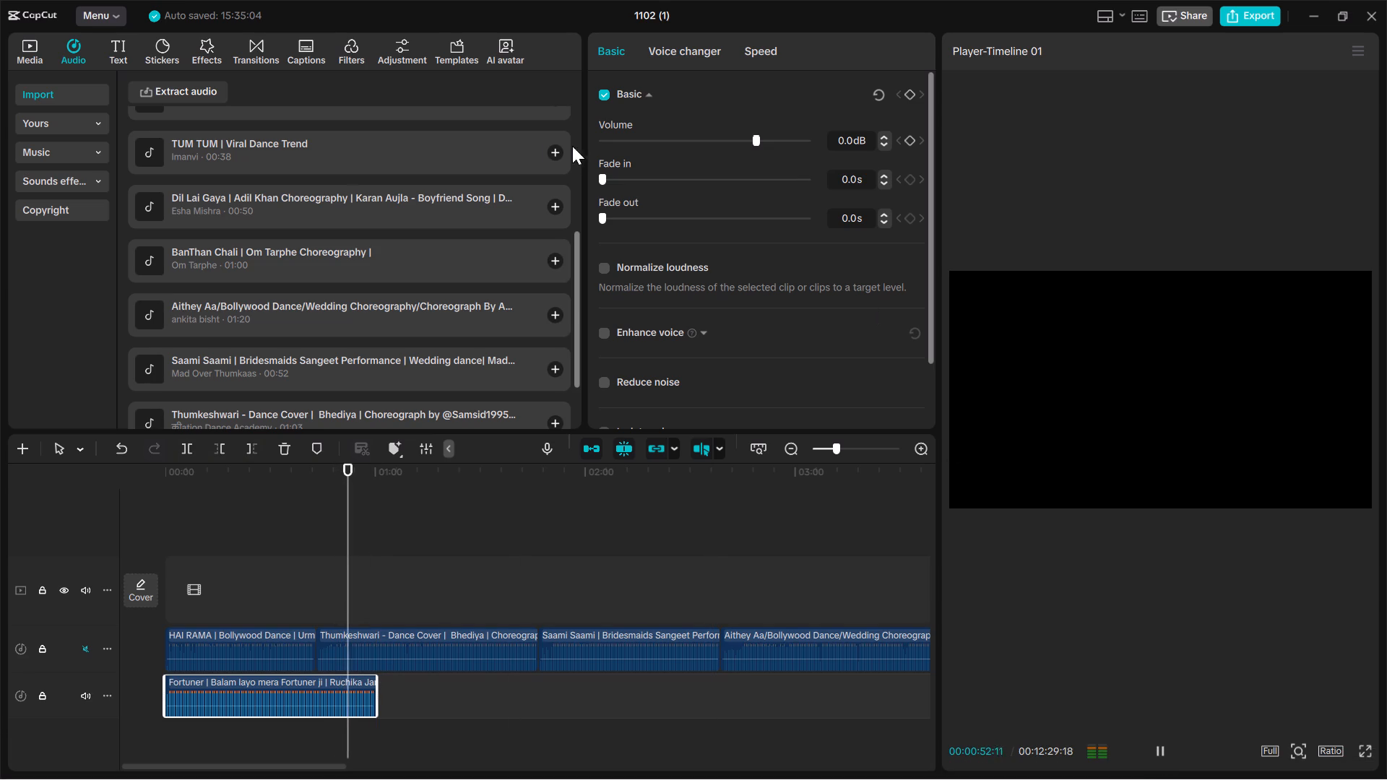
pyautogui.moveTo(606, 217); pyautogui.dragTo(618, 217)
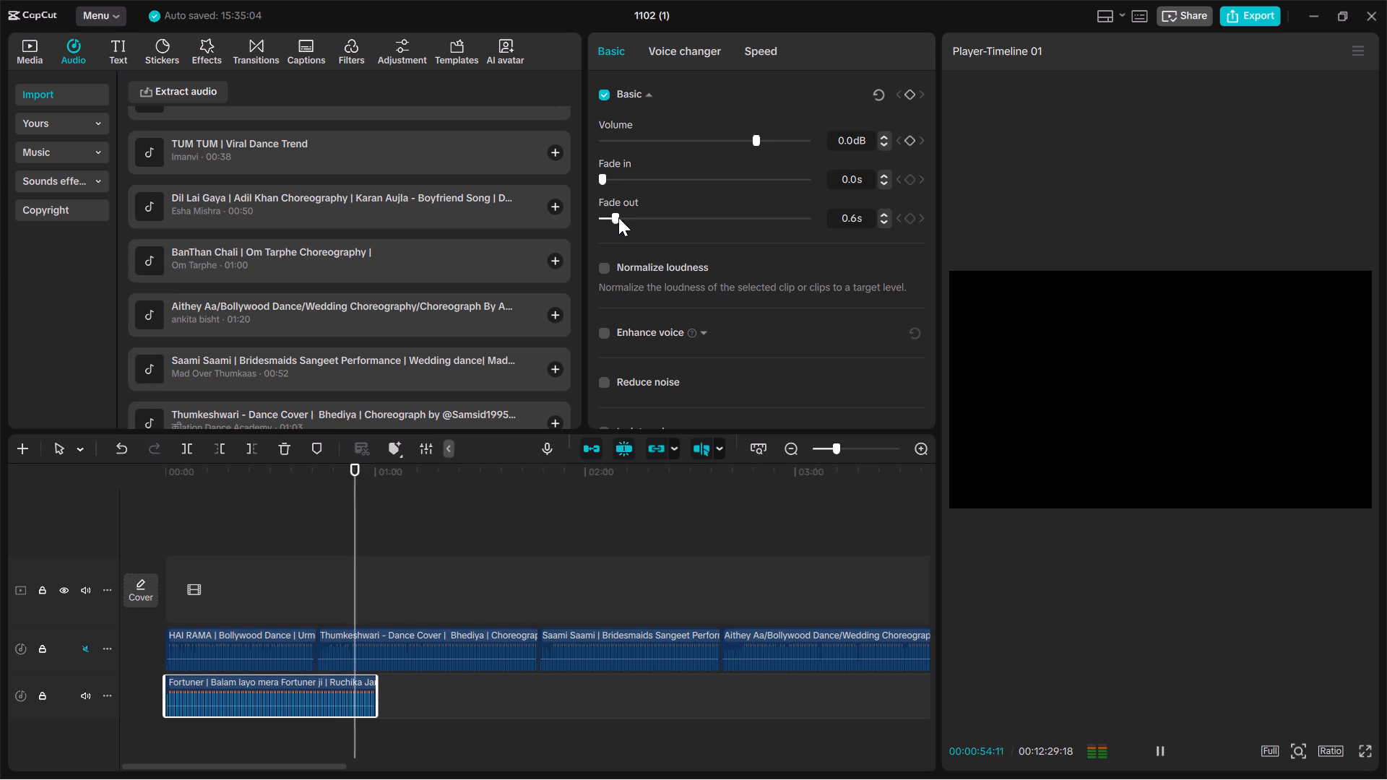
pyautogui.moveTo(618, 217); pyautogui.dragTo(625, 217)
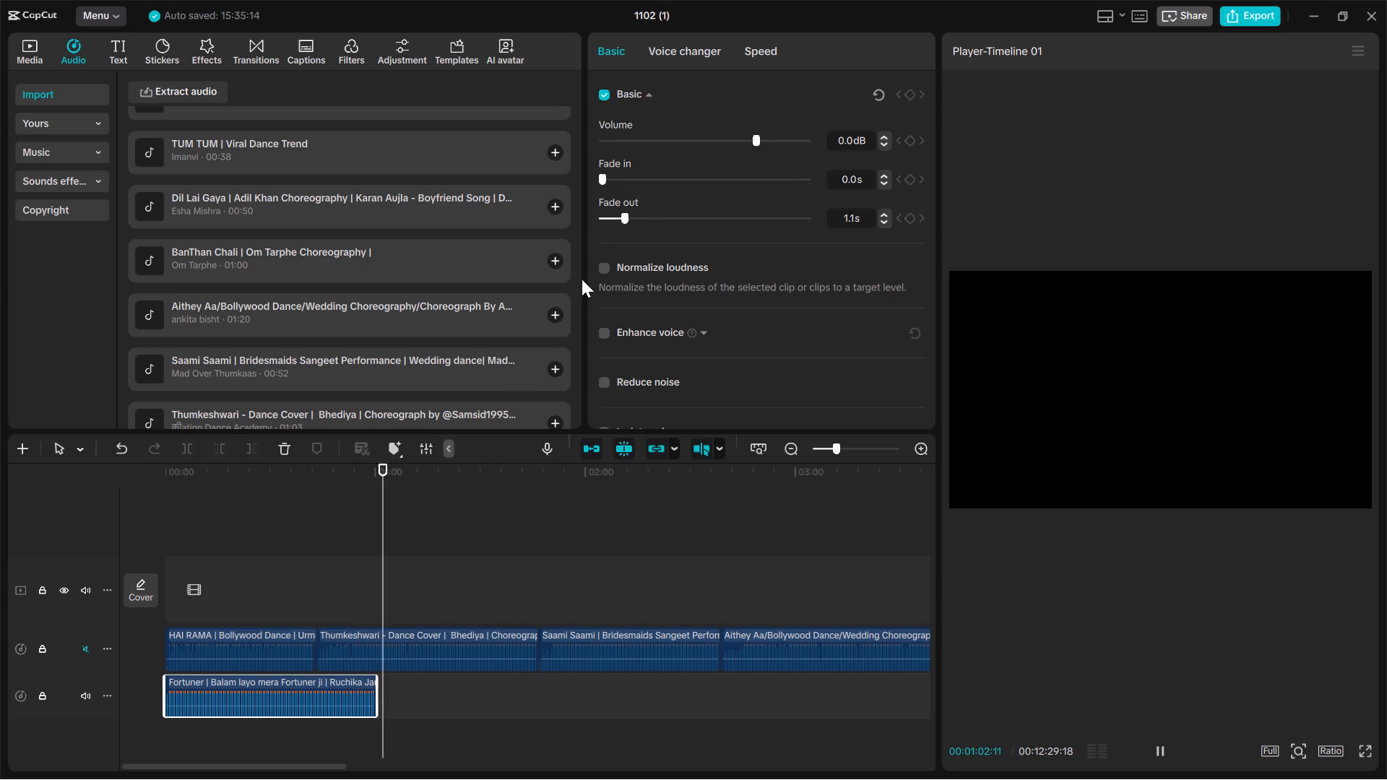
# Extend the Fortuner clip's end to about 00:01:02:02 and play its ending.
pyautogui.moveTo(392, 466); pyautogui.dragTo(350, 460)
pyautogui.click(377, 685)
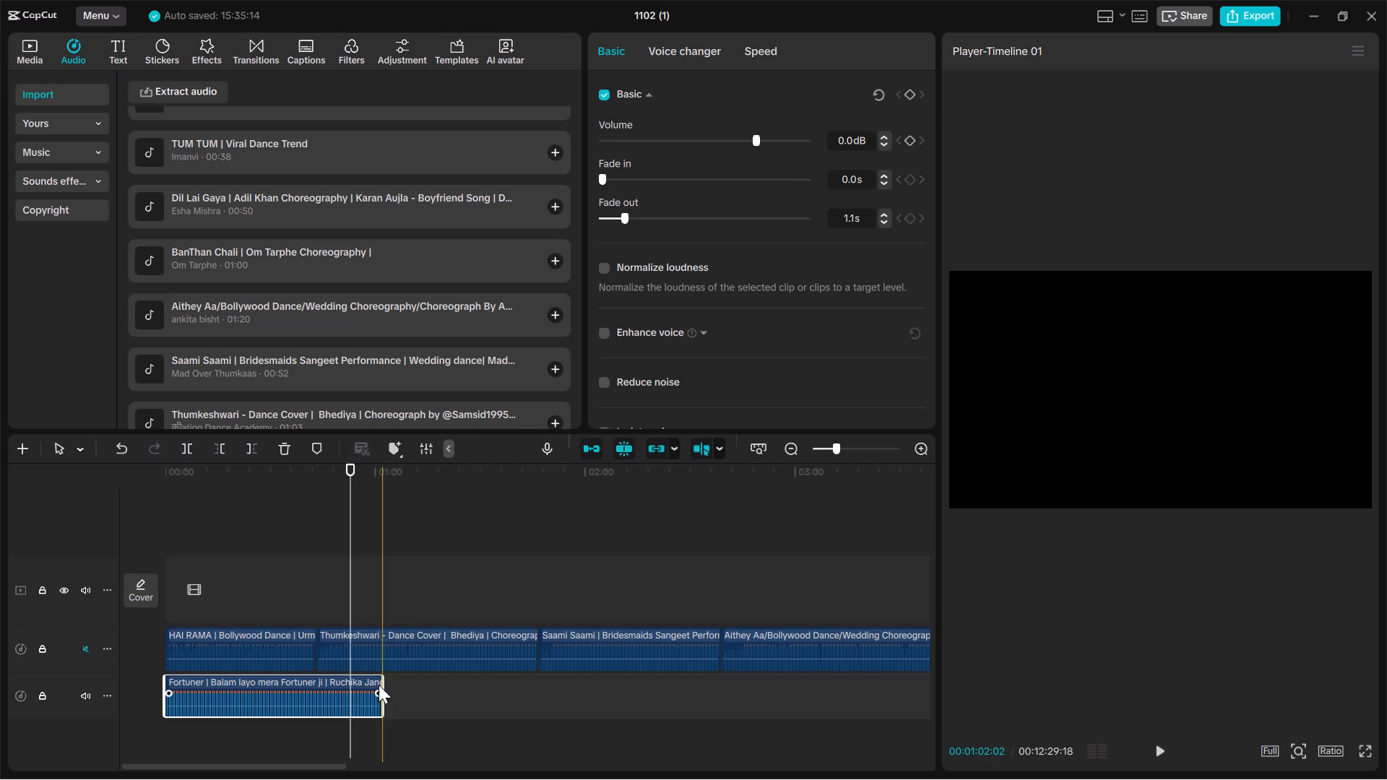
pyautogui.click(1154, 747)
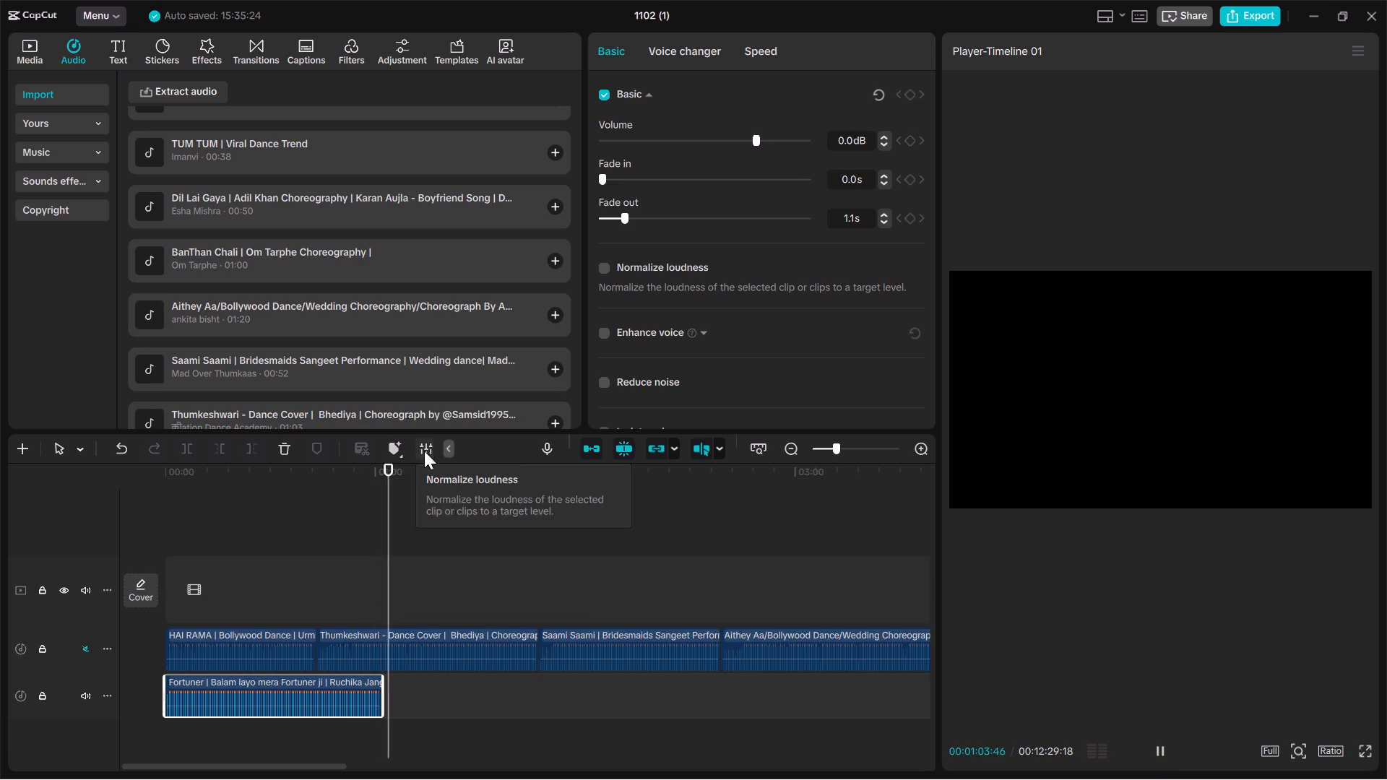
# Set the Fortuner clip's fade out to 1.3 s, with the playhead at about 00:00:58:53.
pyautogui.moveTo(389, 475); pyautogui.dragTo(371, 475)
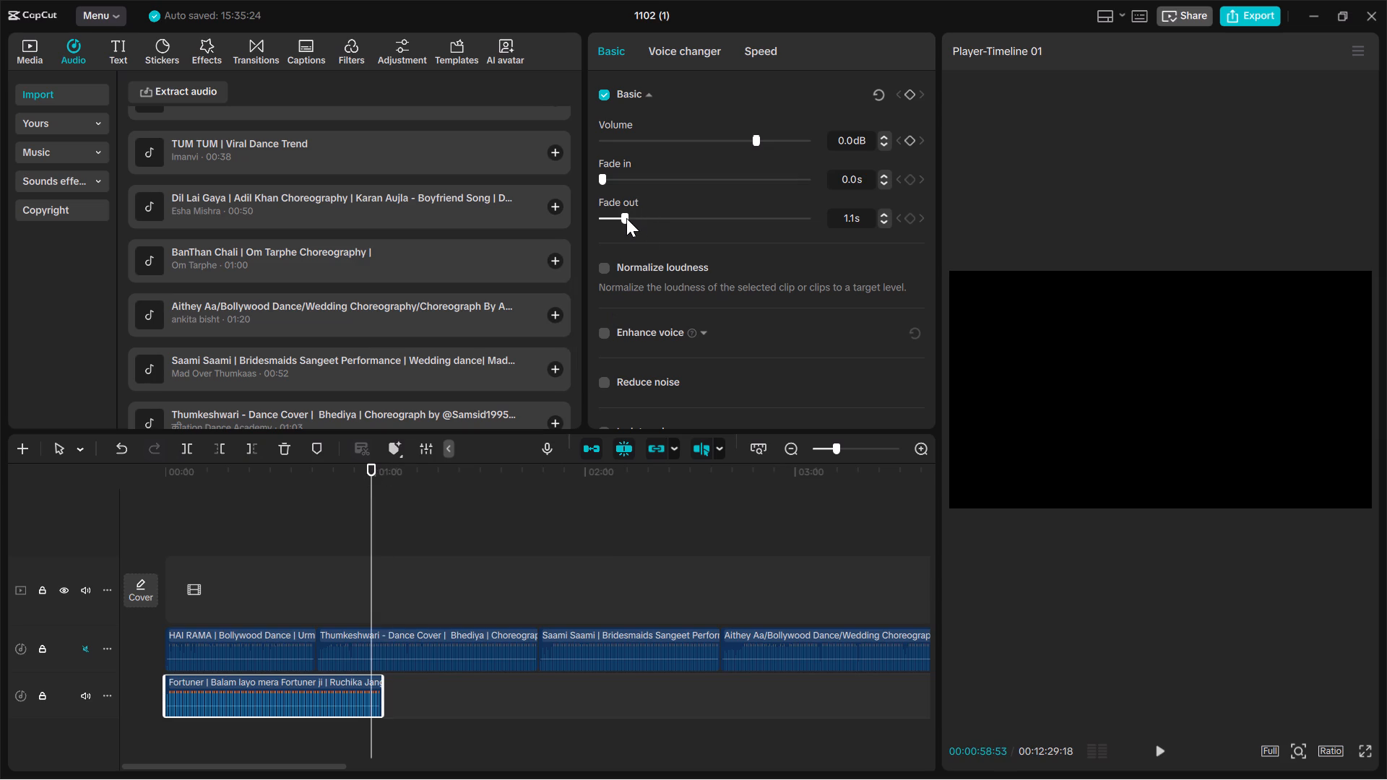
pyautogui.click(626, 218)
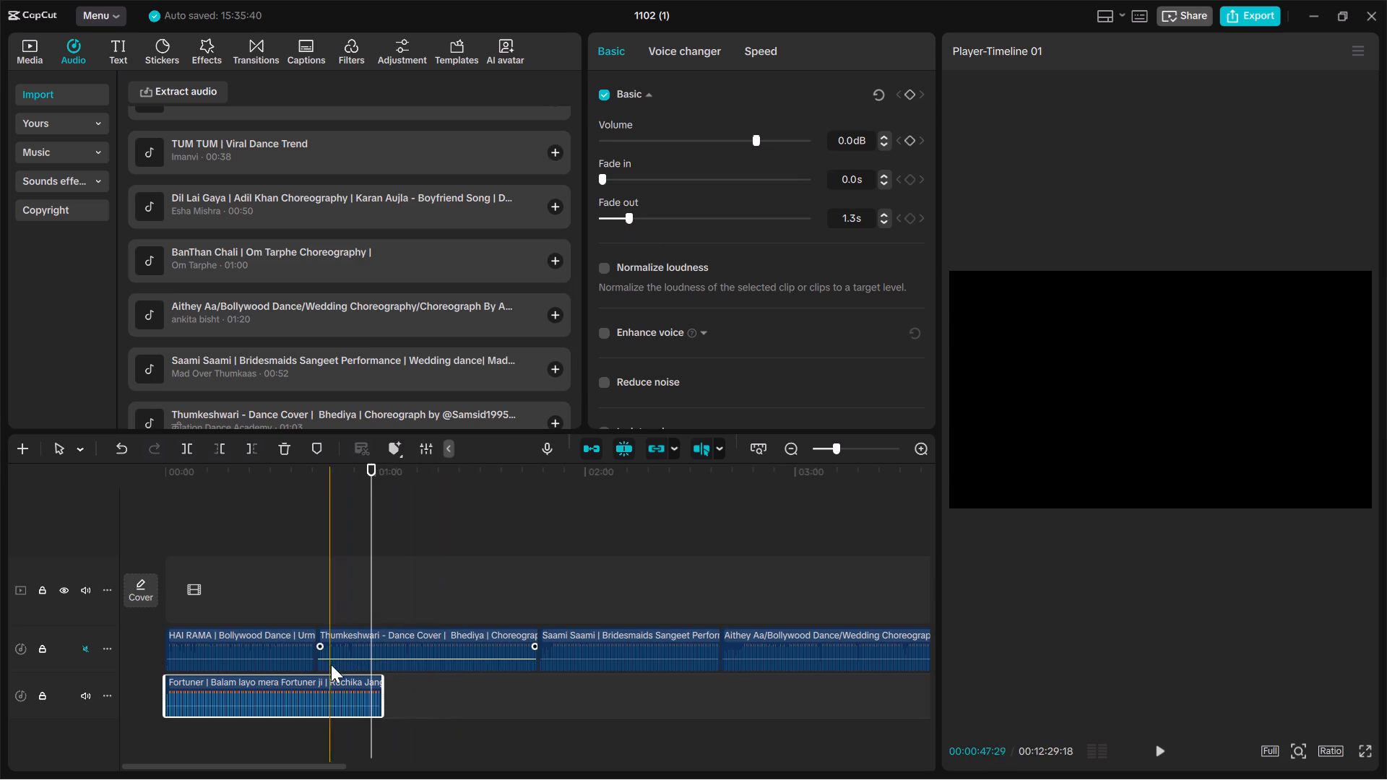
# Move the trimmed Fortuner clip onto the main song track, directly after the Peelings clip.
pyautogui.moveTo(318, 676); pyautogui.dragTo(1086, 610)
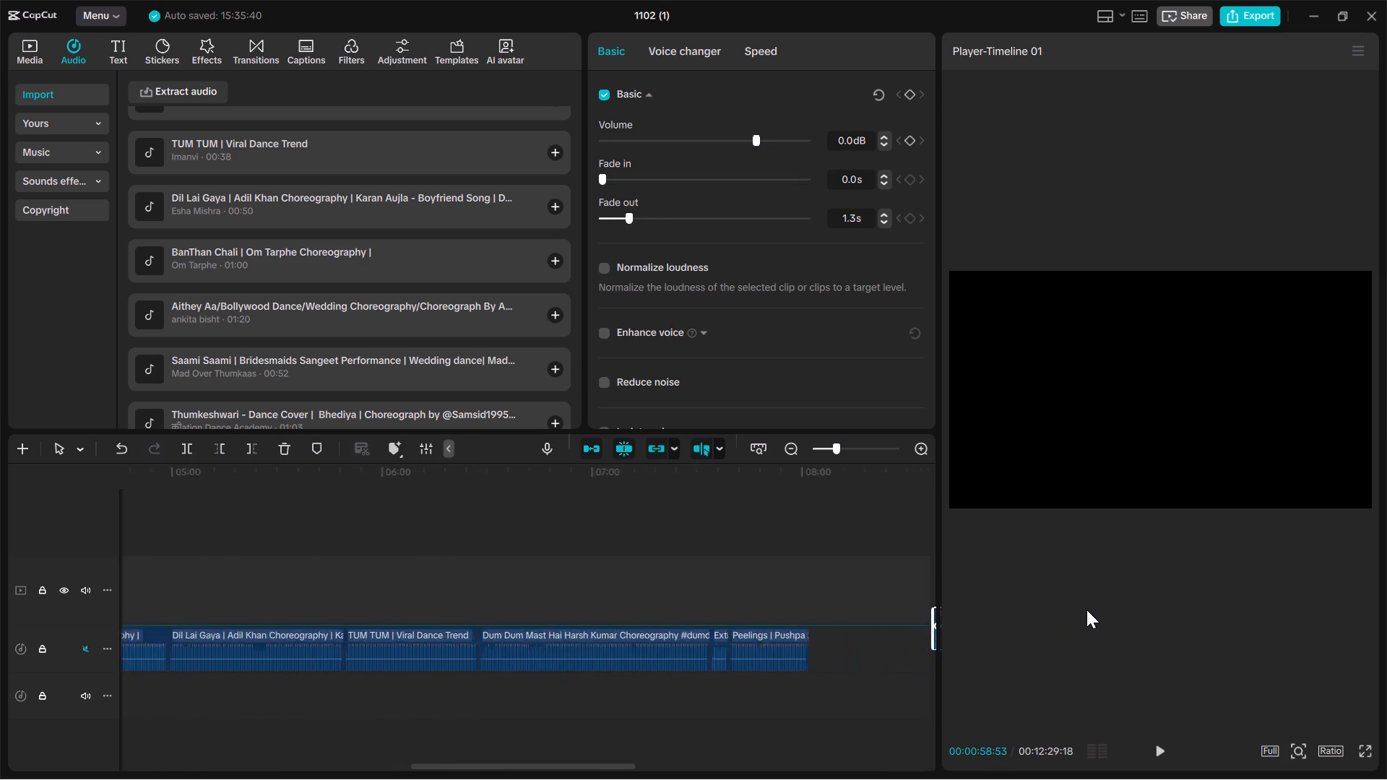
pyautogui.moveTo(1086, 610); pyautogui.dragTo(607, 628)
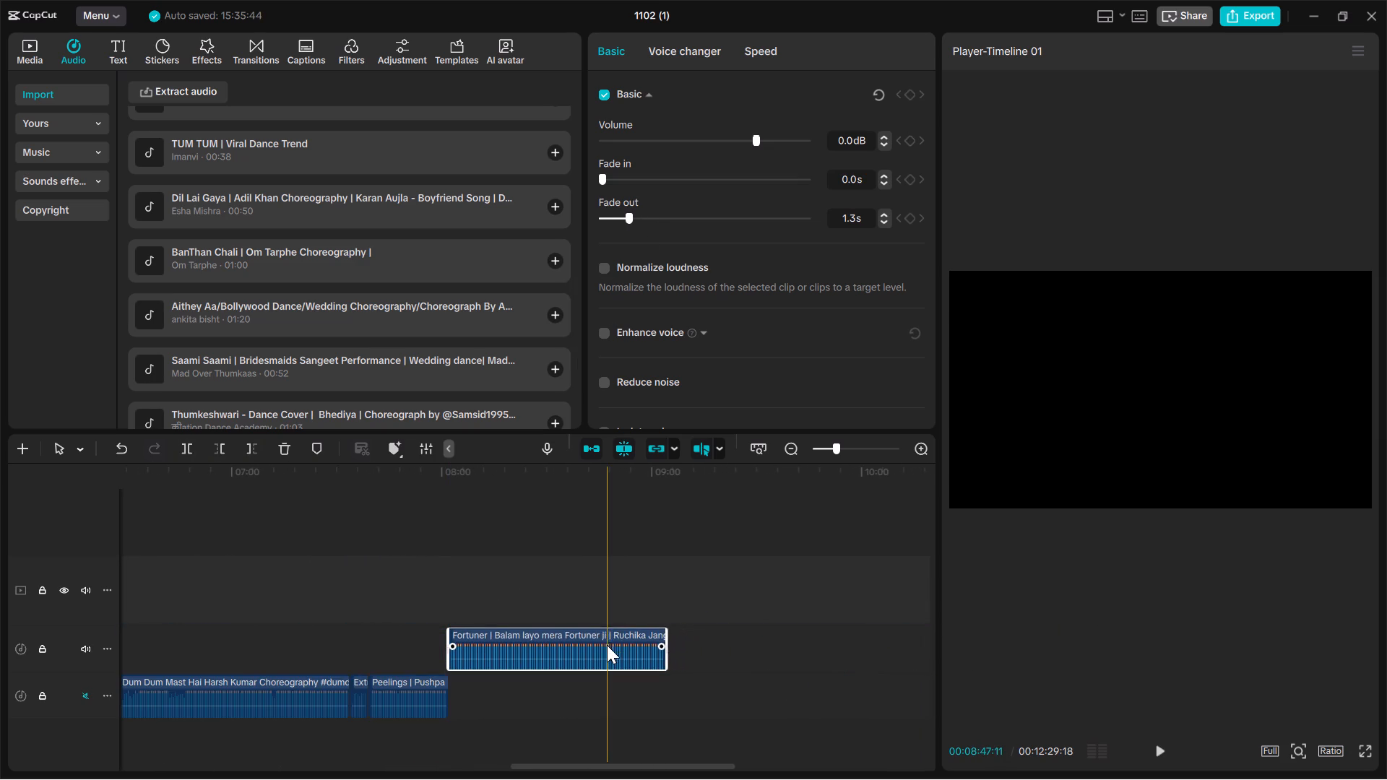
pyautogui.moveTo(597, 631); pyautogui.dragTo(600, 685)
# Move the Hungama Ho Gaya clip earlier on the main song track, directly after the Fortuner clip.
pyautogui.click(623, 576)
pyautogui.moveTo(623, 571); pyautogui.dragTo(870, 563)
pyautogui.moveTo(648, 667); pyautogui.dragTo(84, 650)
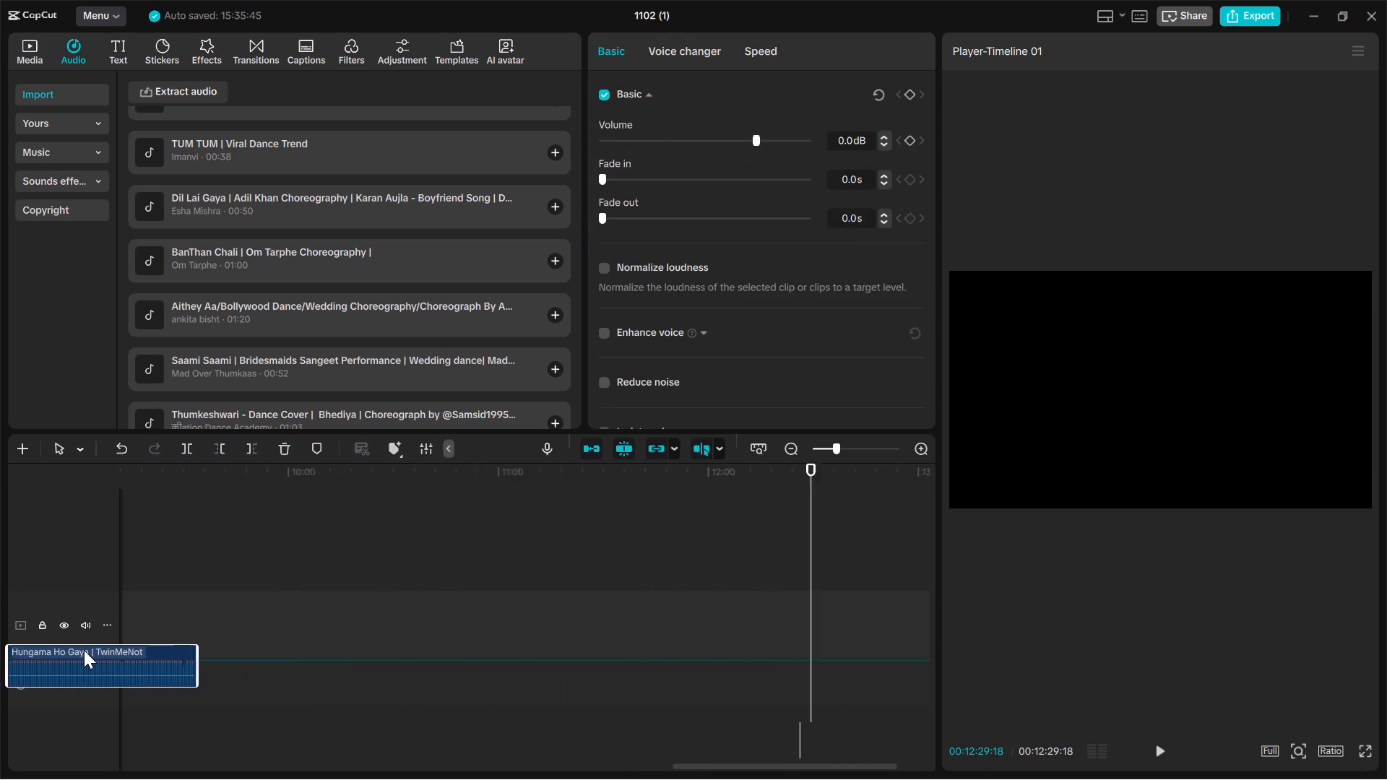
pyautogui.moveTo(84, 650); pyautogui.dragTo(467, 670)
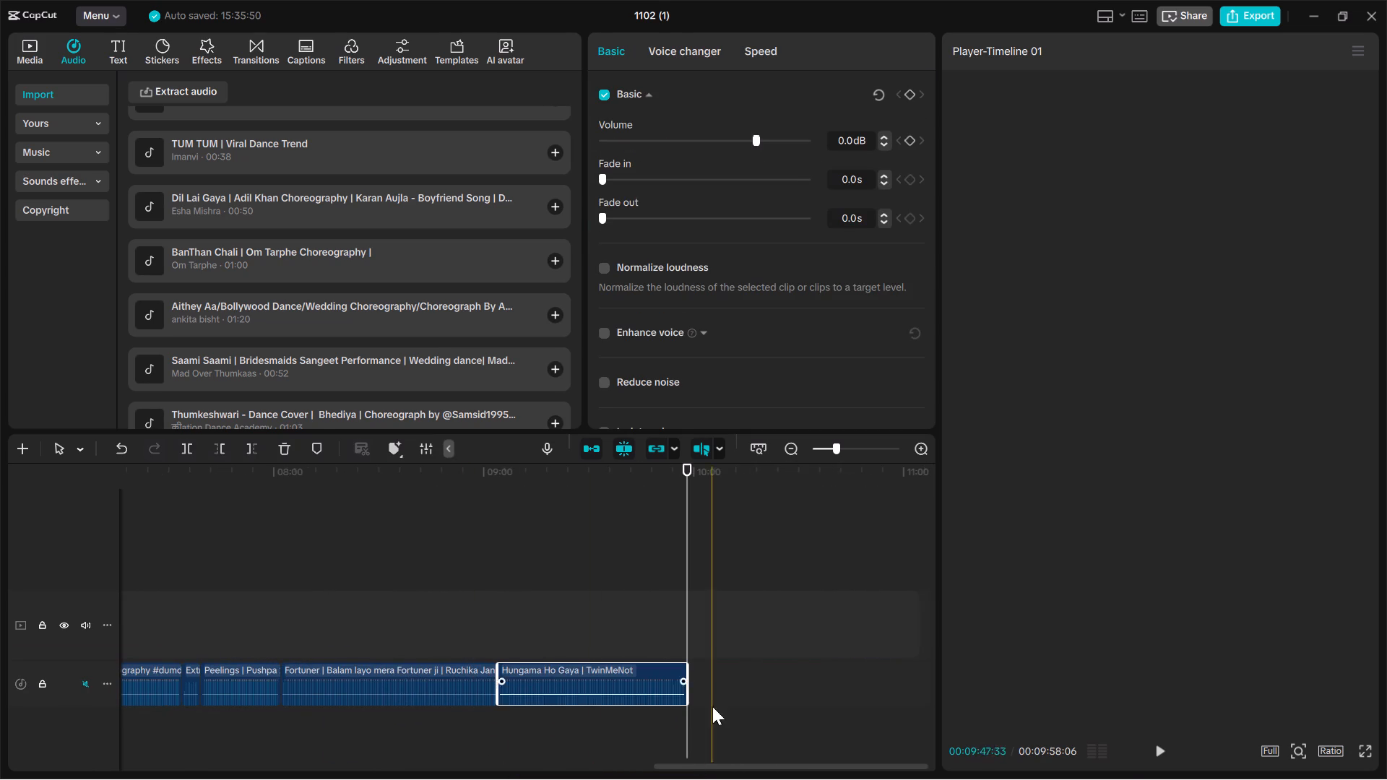
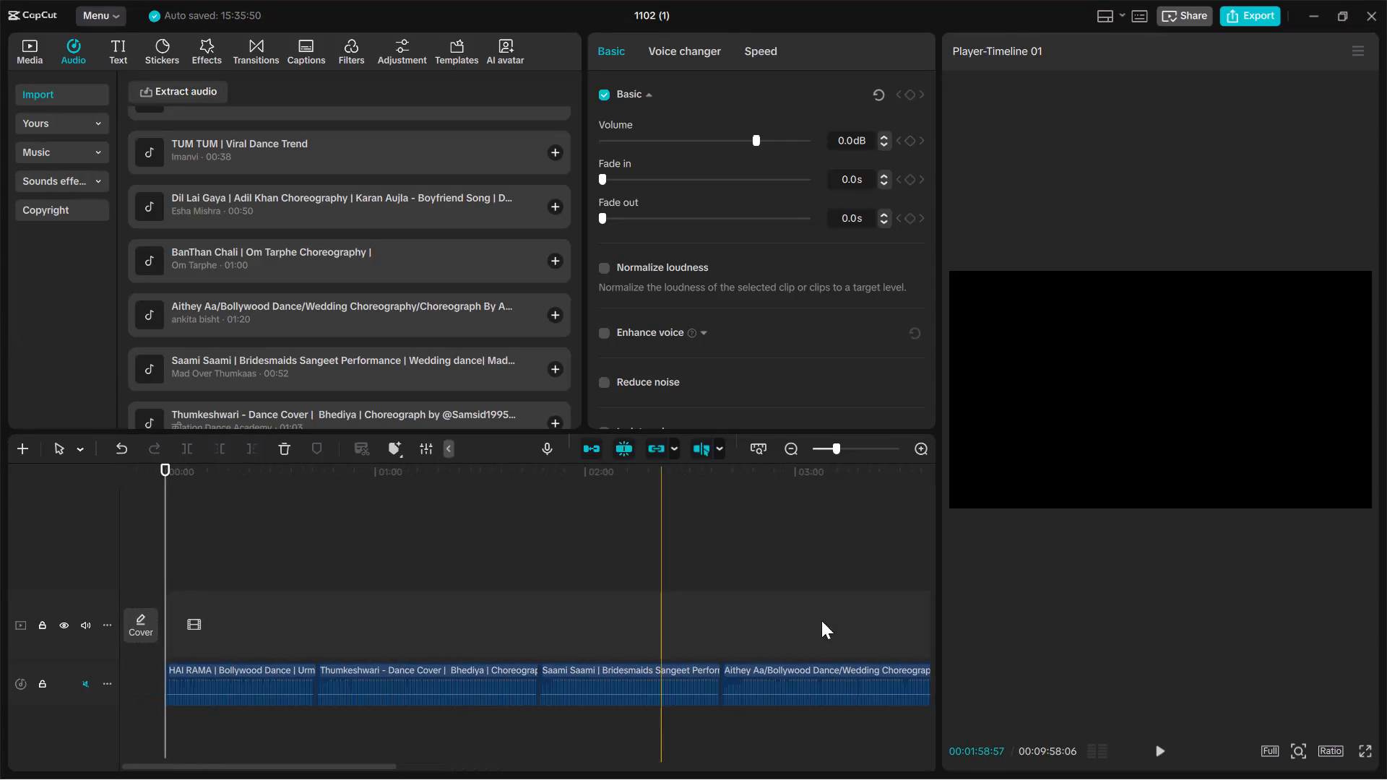
# Unmute the main song track and play the opening of the sequence from the start of the timeline.
pyautogui.click(1159, 759)
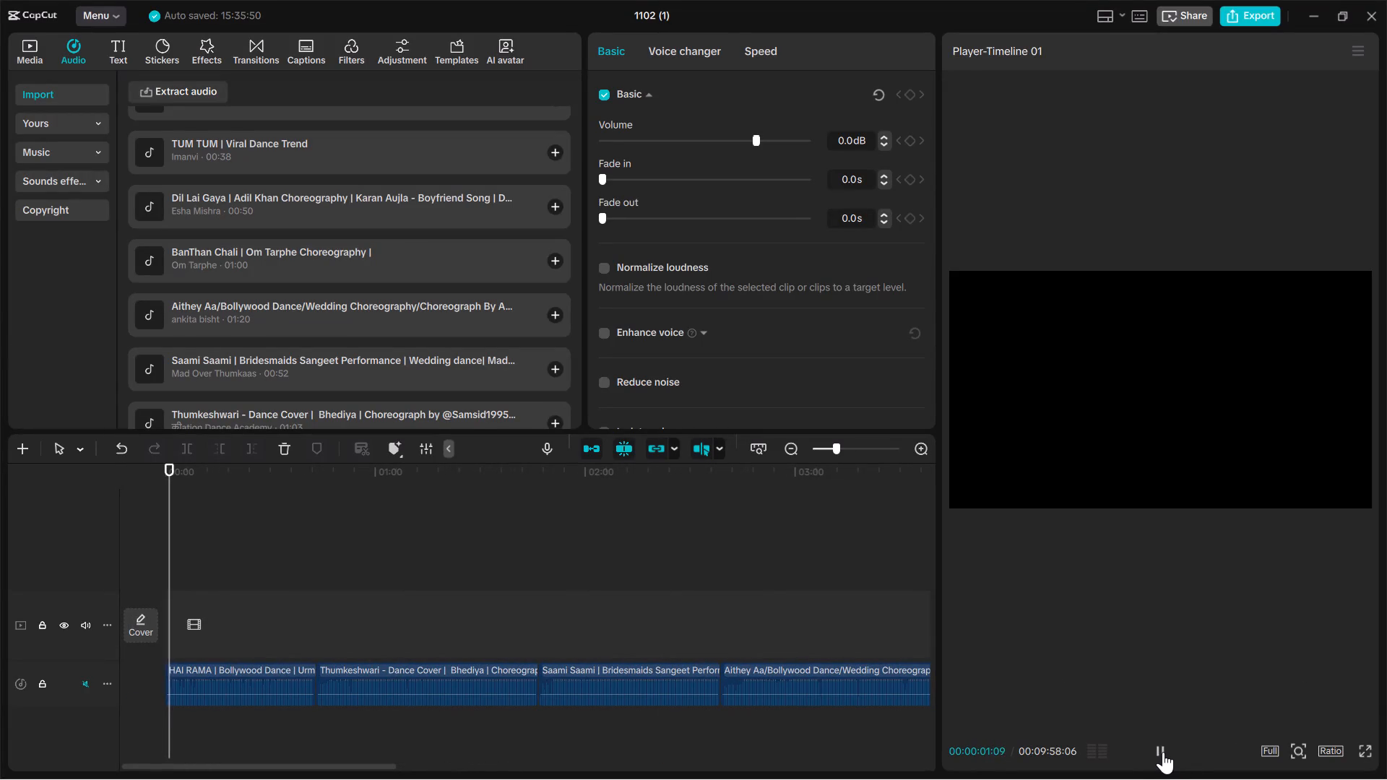
pyautogui.click(1163, 752)
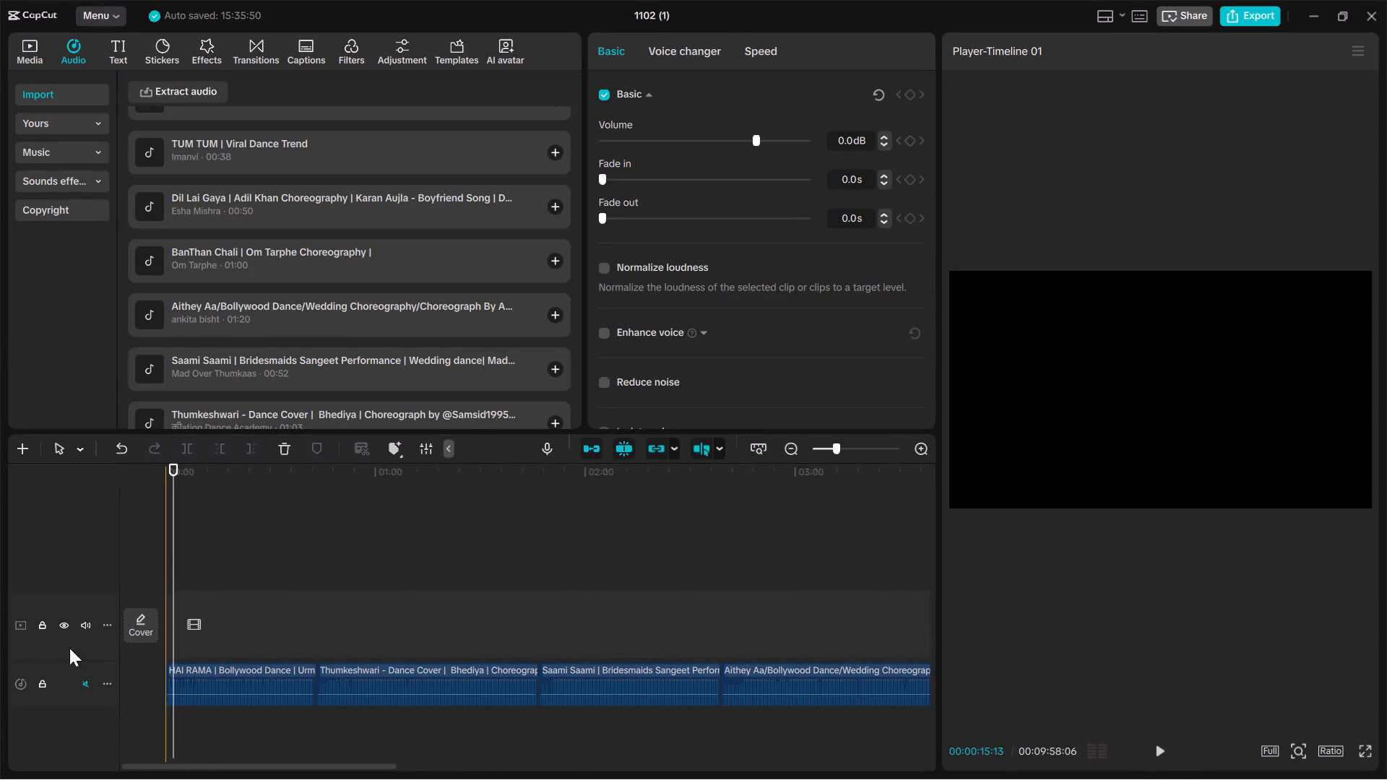
pyautogui.click(89, 679)
pyautogui.moveTo(167, 485); pyautogui.dragTo(134, 485)
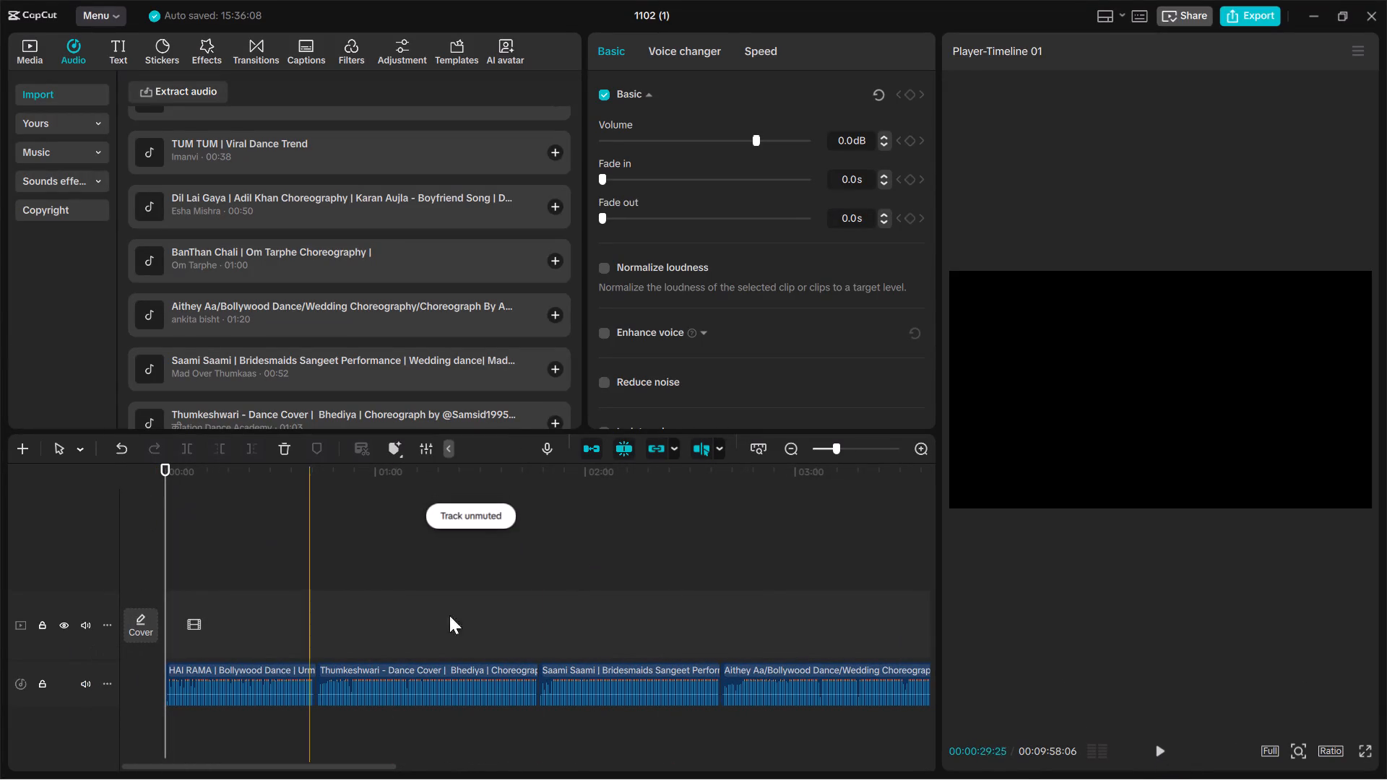
pyautogui.click(1170, 753)
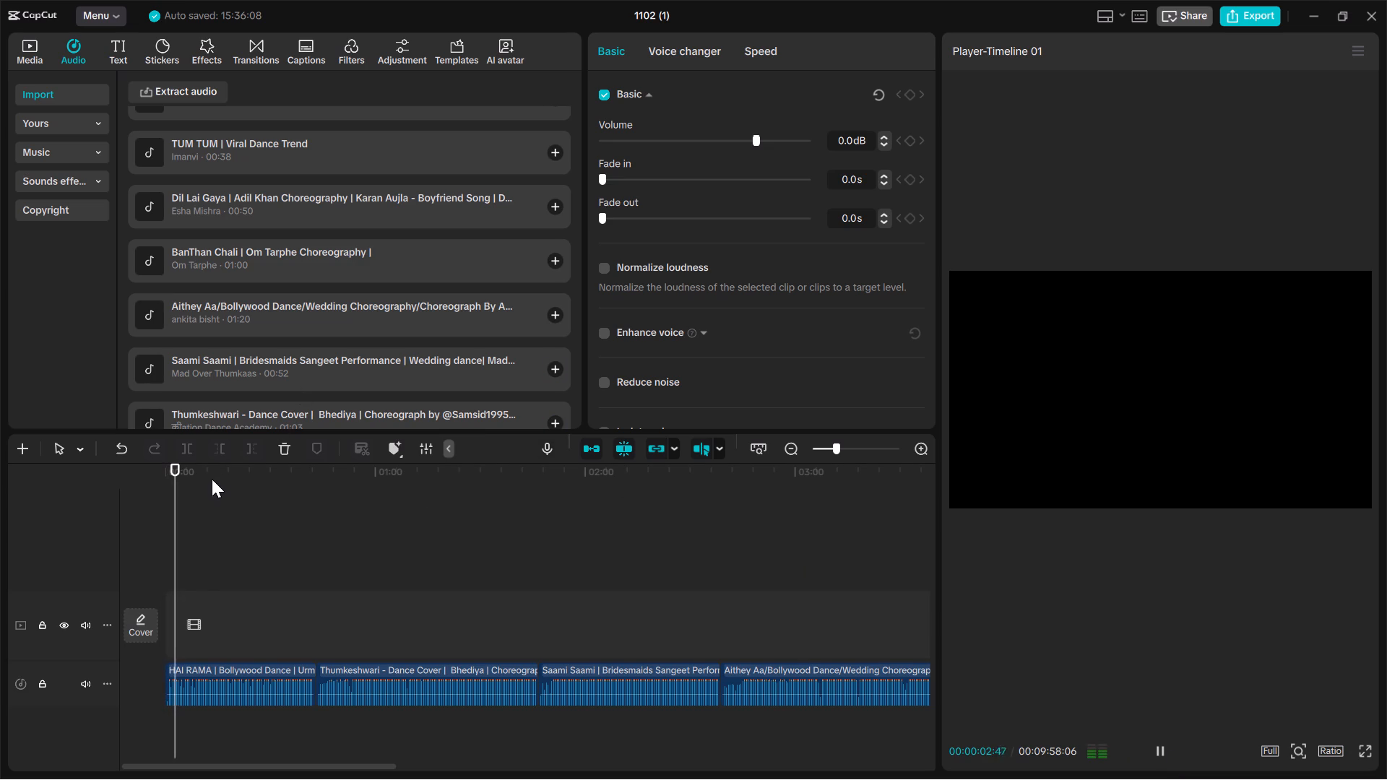
pyautogui.moveTo(182, 476); pyautogui.dragTo(158, 477)
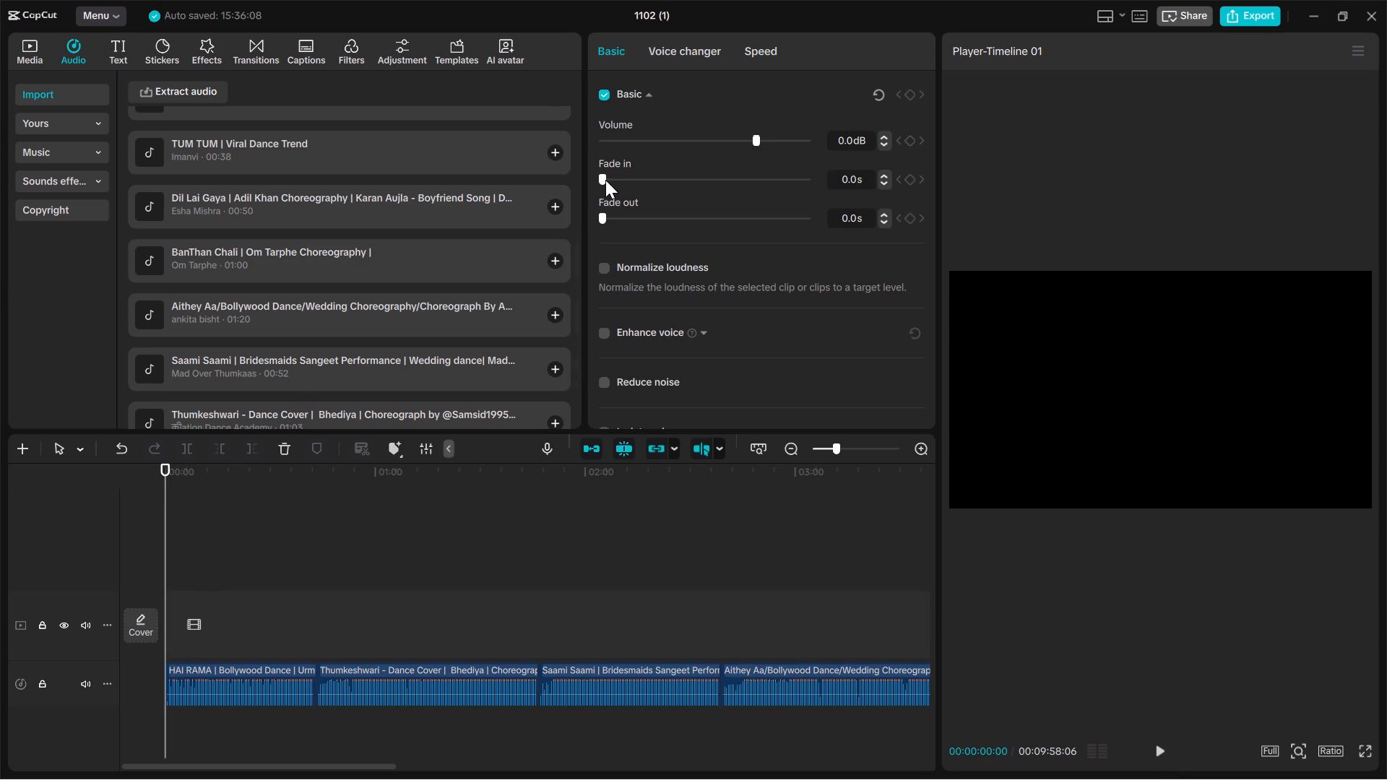
# Set the selected audio clip's fade in to 0.9 s and play the opening of the timeline.
pyautogui.moveTo(605, 179); pyautogui.dragTo(624, 179)
pyautogui.click(1150, 751)
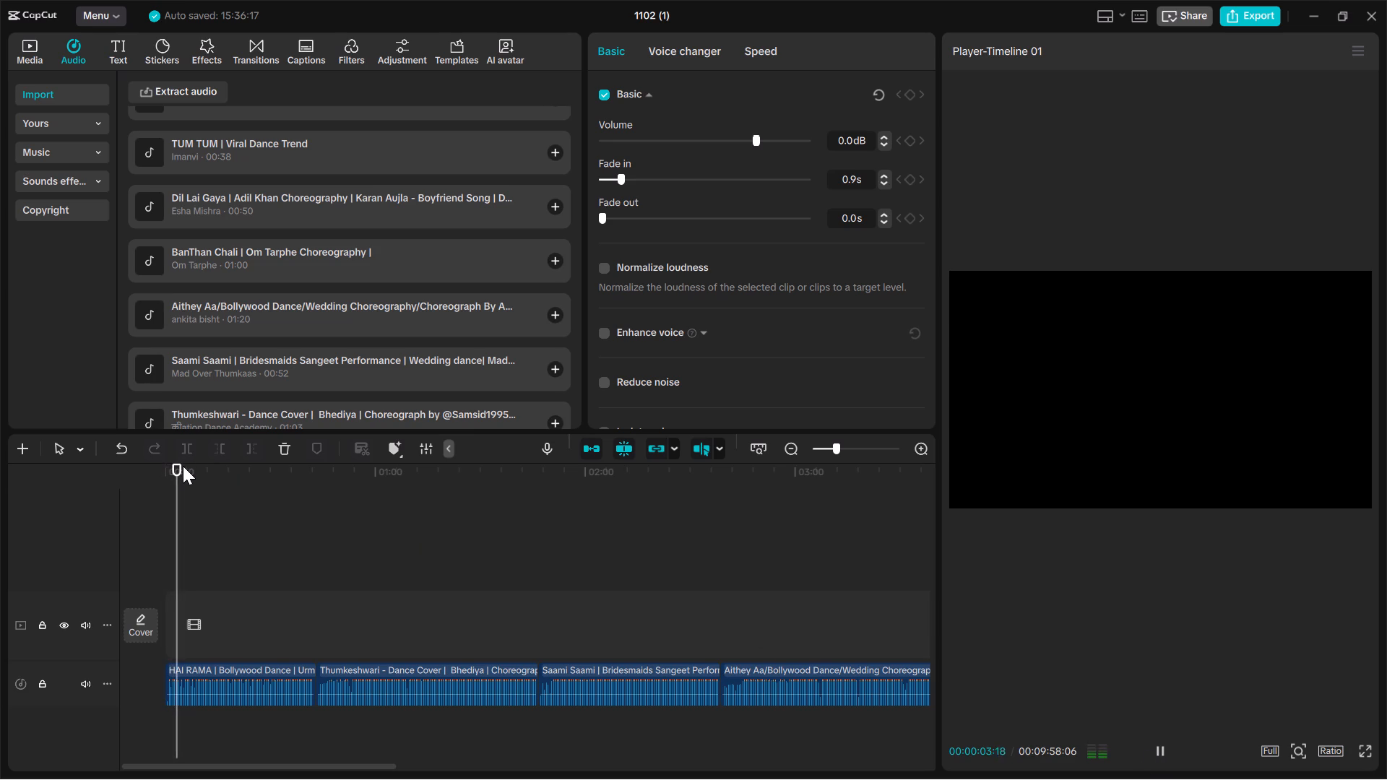
pyautogui.moveTo(183, 469); pyautogui.dragTo(134, 469)
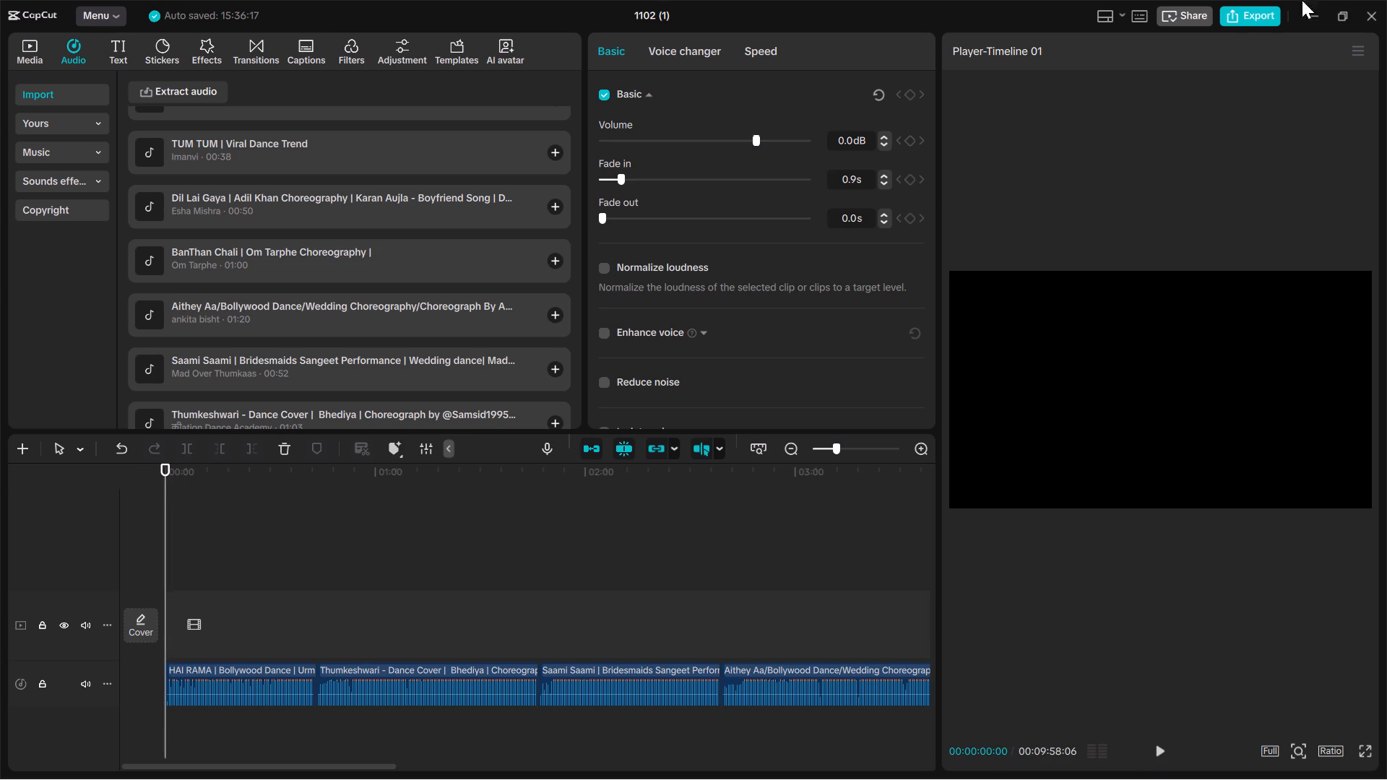
# Export the timeline as audio only in MP3 format, with video output disabled.
pyautogui.click(1236, 21)
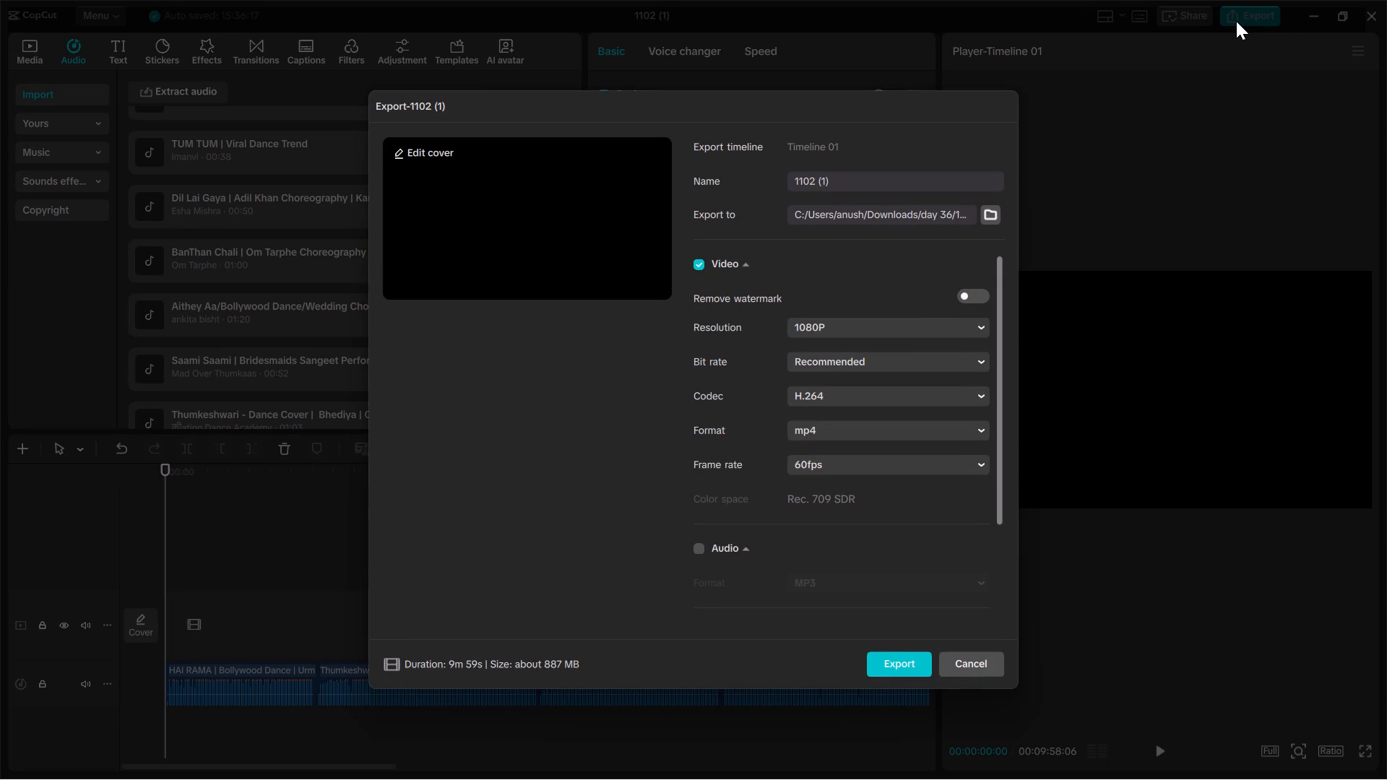
pyautogui.click(721, 258)
pyautogui.click(700, 380)
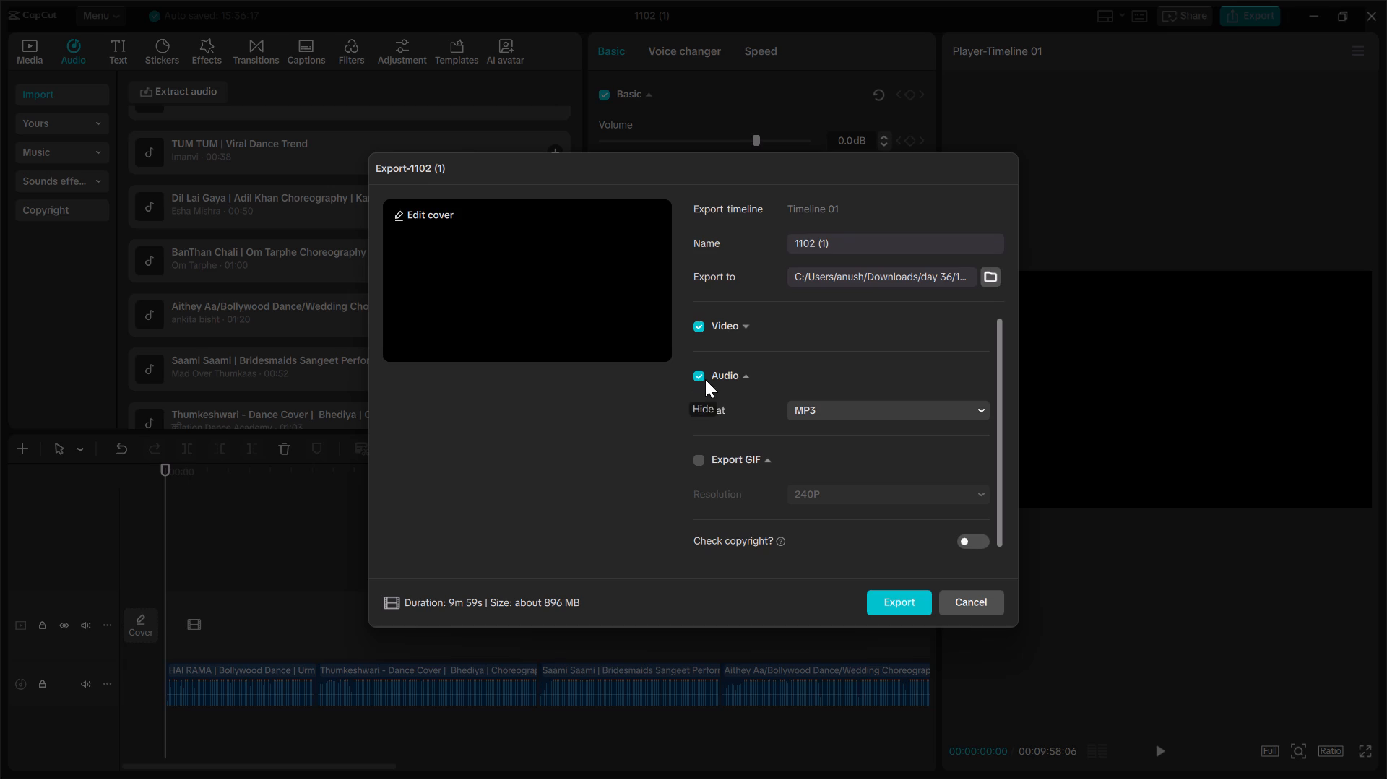
pyautogui.click(699, 322)
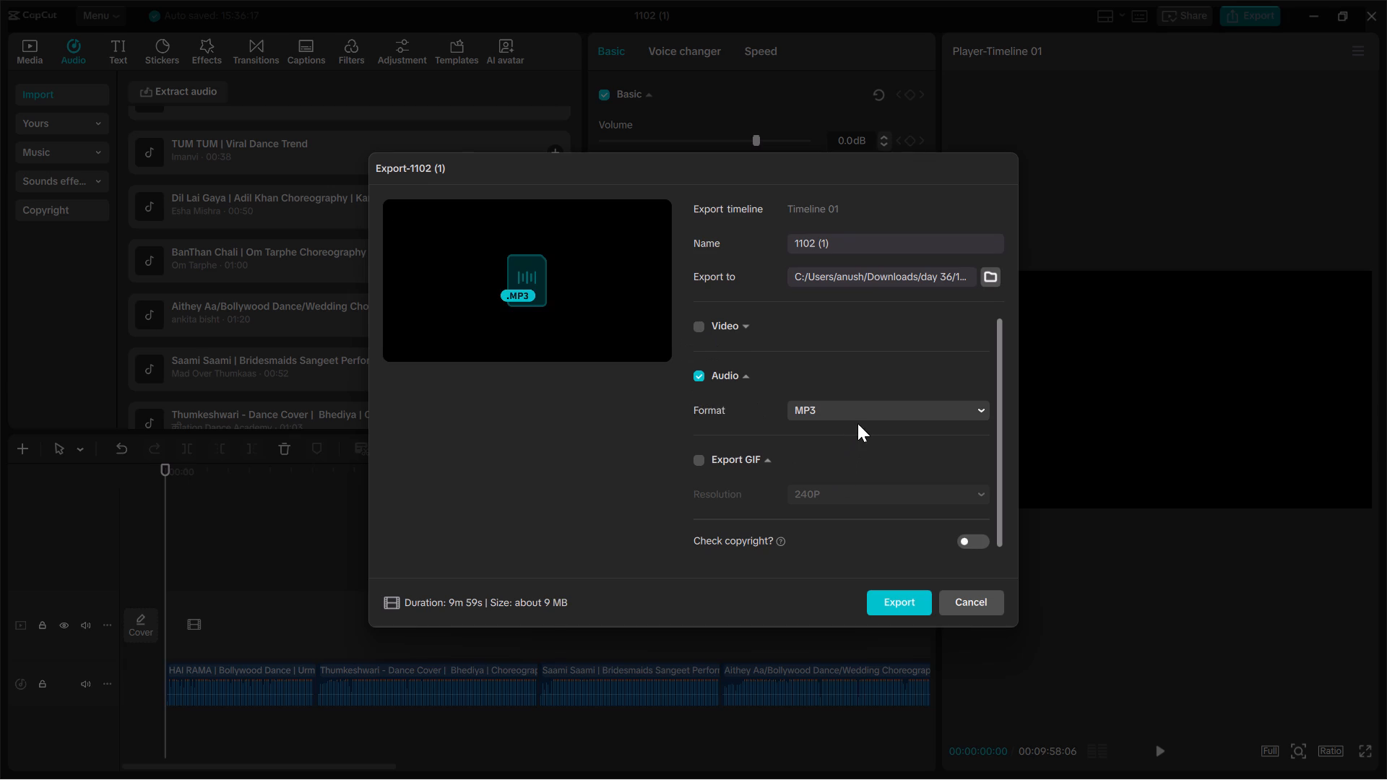
pyautogui.click(863, 417)
pyautogui.doubleClick(863, 408)
pyautogui.click(863, 408)
pyautogui.click(908, 604)
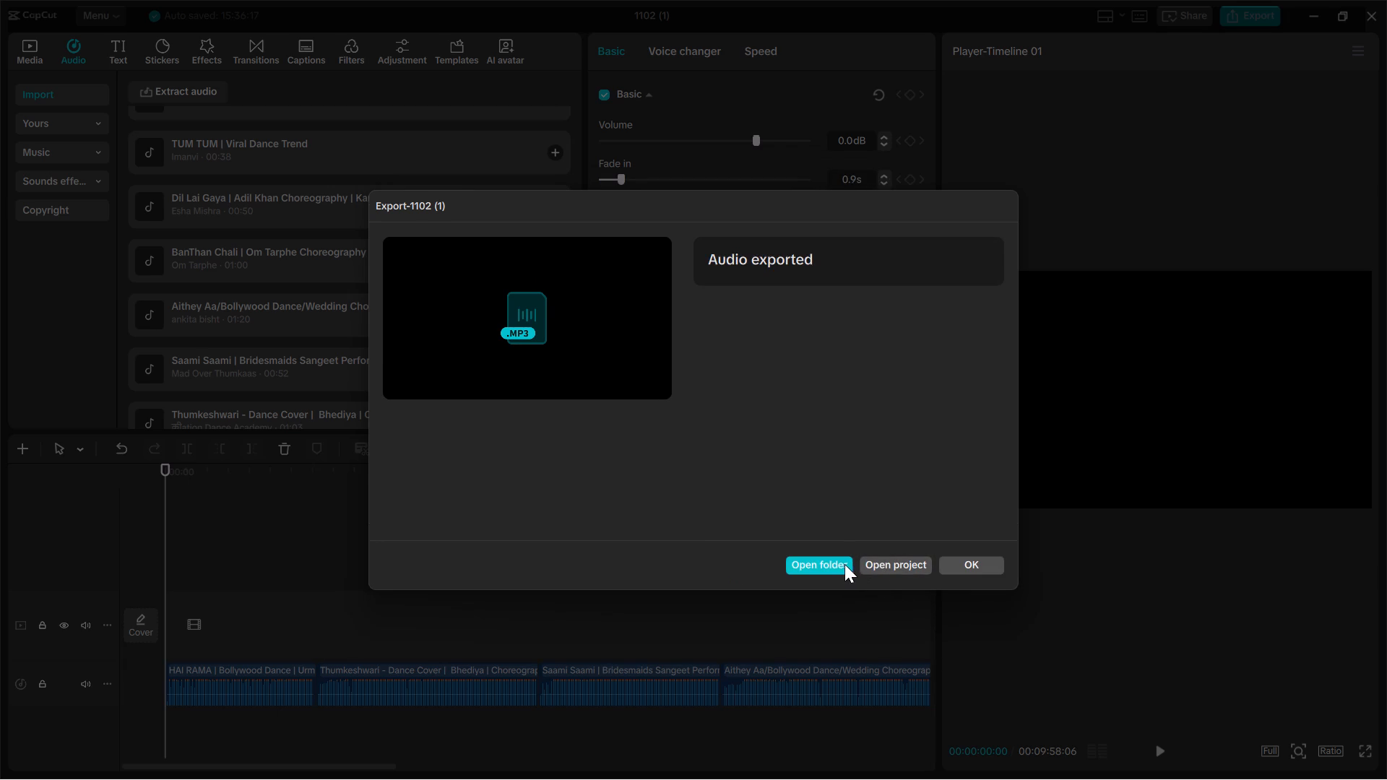
# Open the folder containing the exported MP3.
pyautogui.click(843, 564)
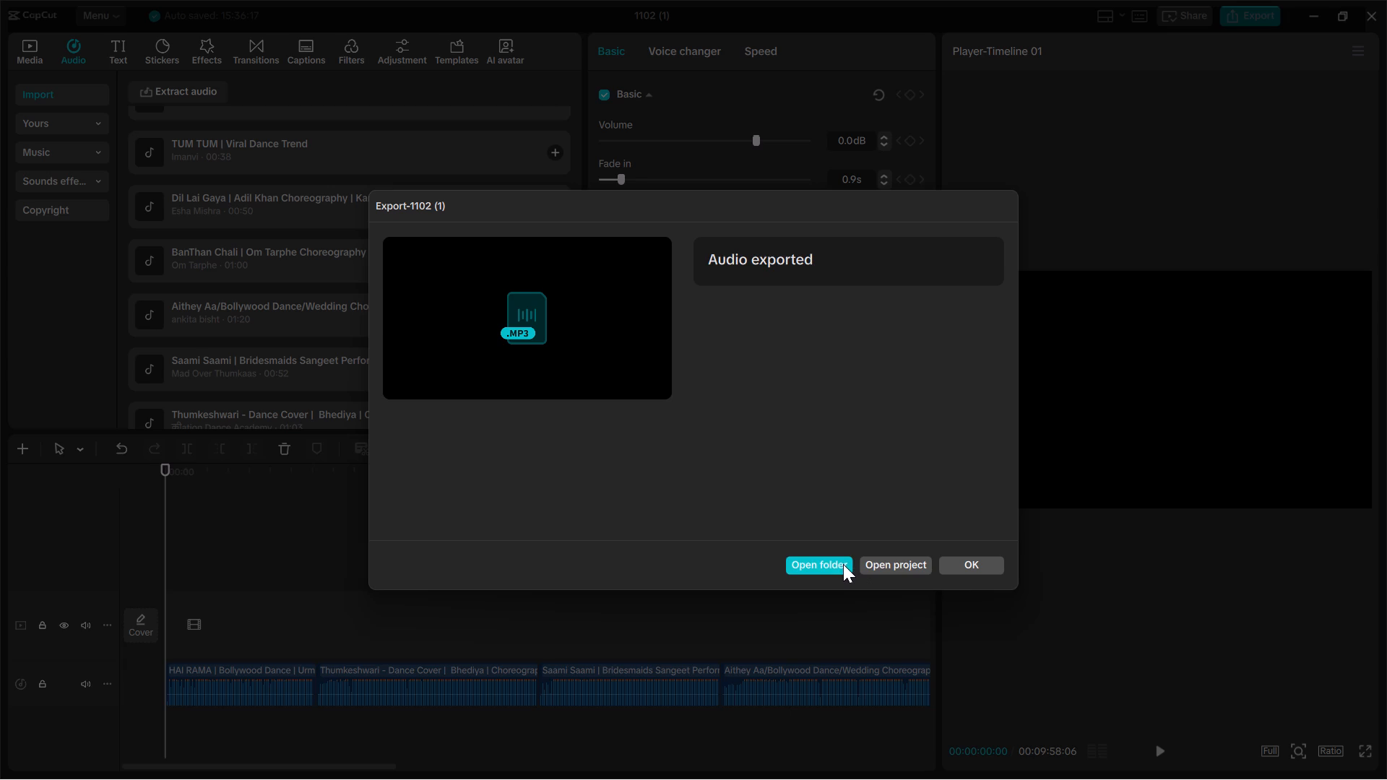